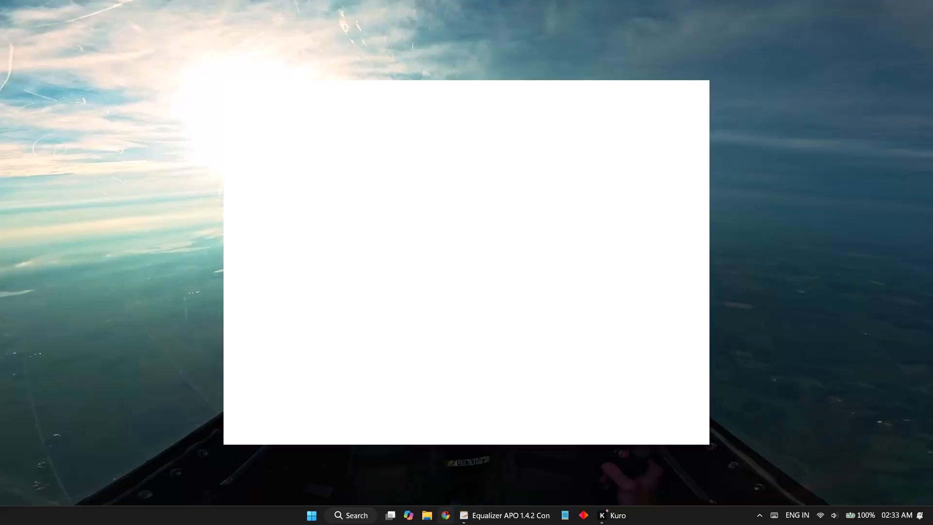
Open the TagMango course page for Music Production Basics to Master in 10 days.
{"action": "type", "text": "2tag"}
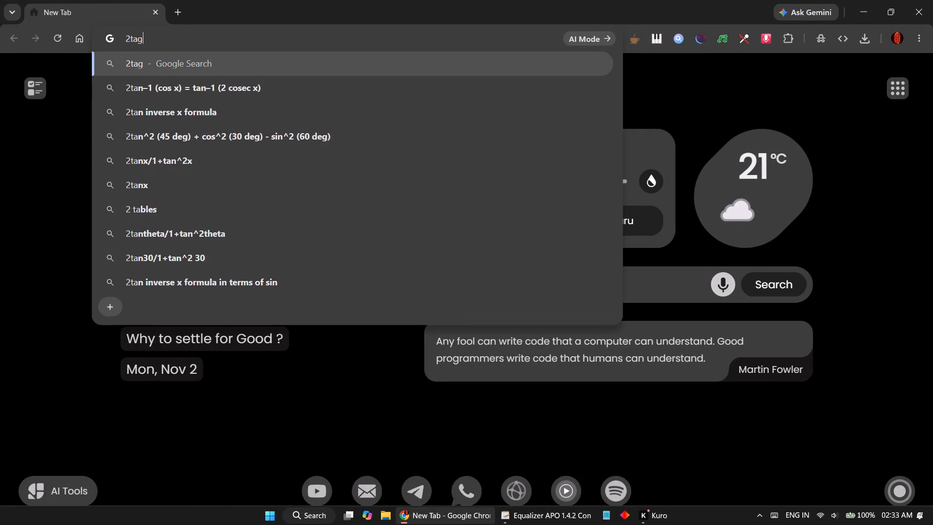
{"action": "key", "text": "BackSpace"}
{"action": "key", "text": "BackSpace"}
{"action": "key", "text": "BackSpace"}
{"action": "key", "text": "BackSpace"}
{"action": "key", "text": "BackSpace"}
{"action": "key", "text": "BackSpace"}
{"action": "key", "text": "BackSpace"}
{"action": "key", "text": "BackSpace"}
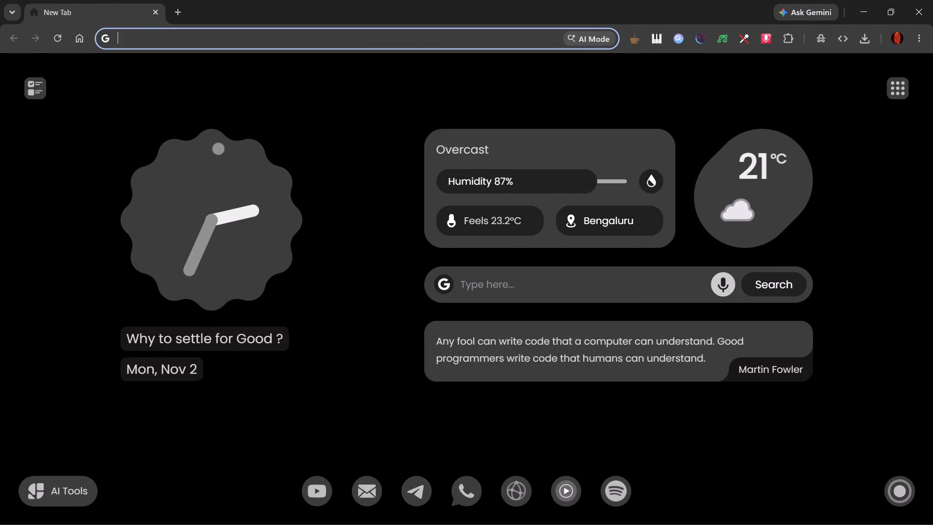
{"action": "type", "text": "tag"}
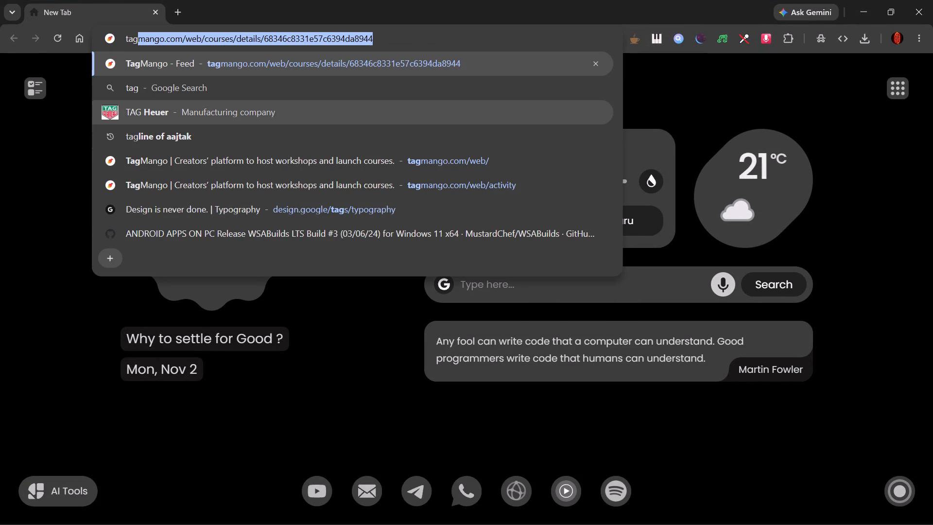
{"action": "left_click", "coordinate": [275, 63]}
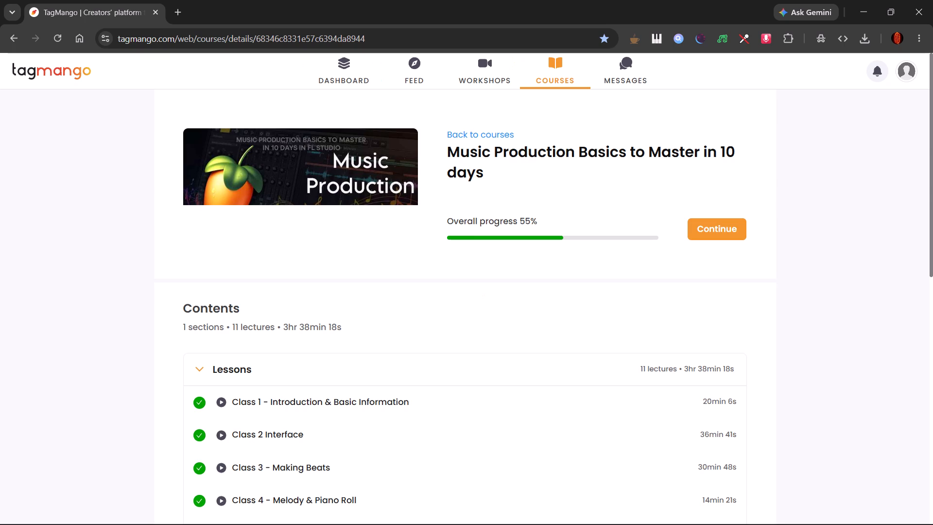
Open the Class 7 - Miscellaneous stuff lesson from the course contents and start its video.
{"action": "scroll", "coordinate": [597, 290], "scroll_direction": "down", "scroll_amount": 5}
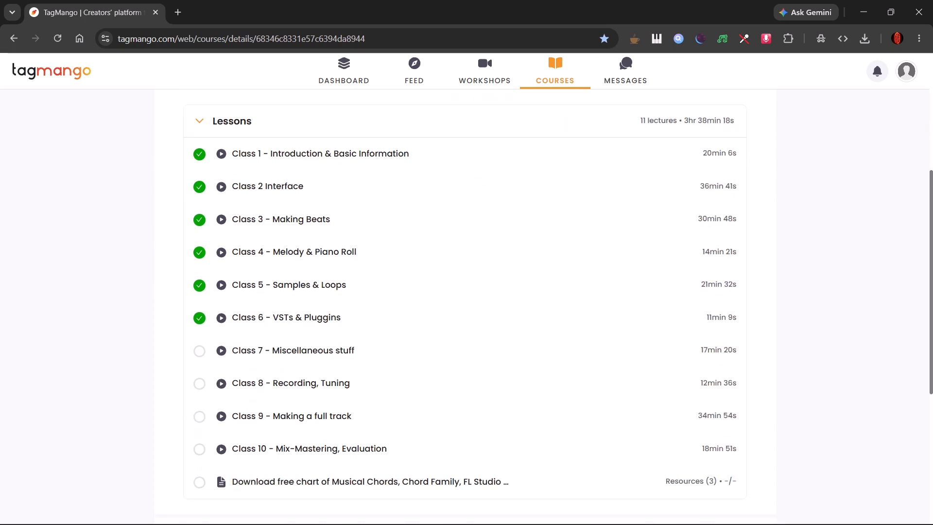
{"action": "scroll", "coordinate": [597, 290], "scroll_direction": "down", "scroll_amount": 1}
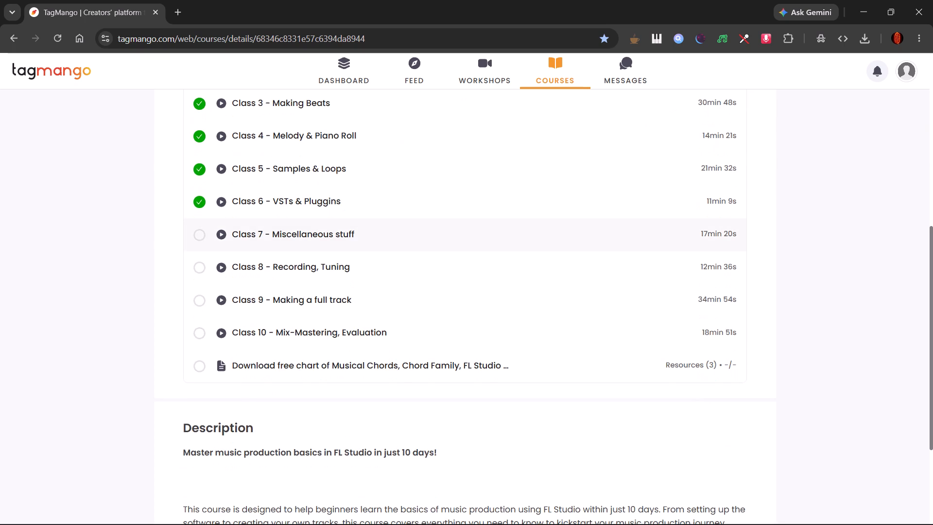
{"action": "left_click", "coordinate": [278, 236]}
{"action": "left_click", "coordinate": [341, 247]}
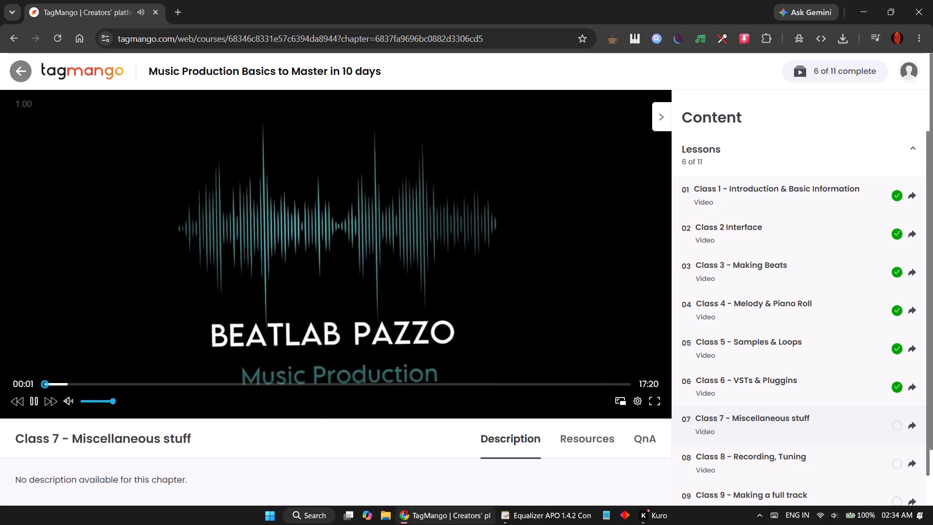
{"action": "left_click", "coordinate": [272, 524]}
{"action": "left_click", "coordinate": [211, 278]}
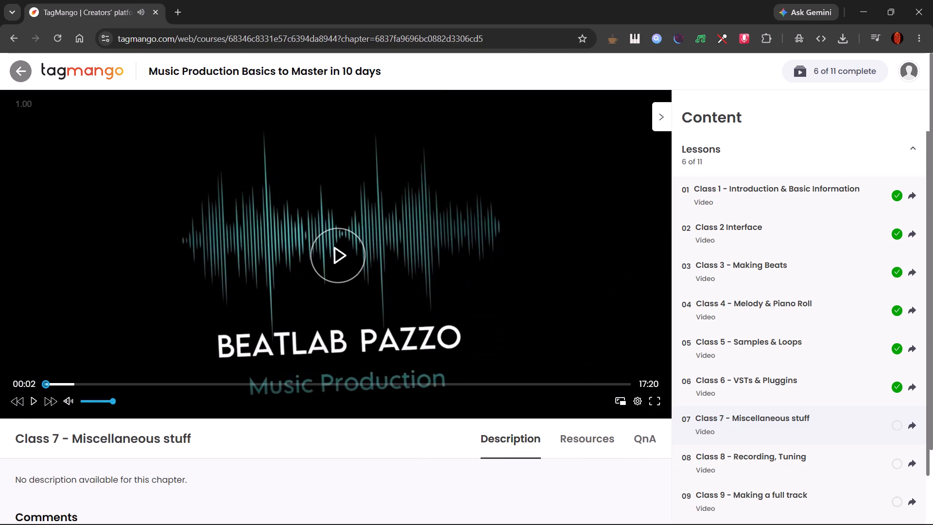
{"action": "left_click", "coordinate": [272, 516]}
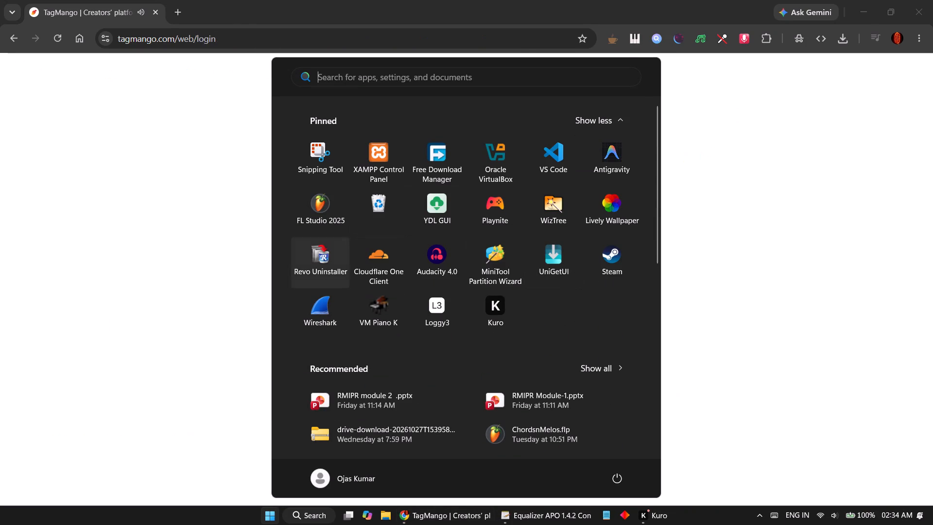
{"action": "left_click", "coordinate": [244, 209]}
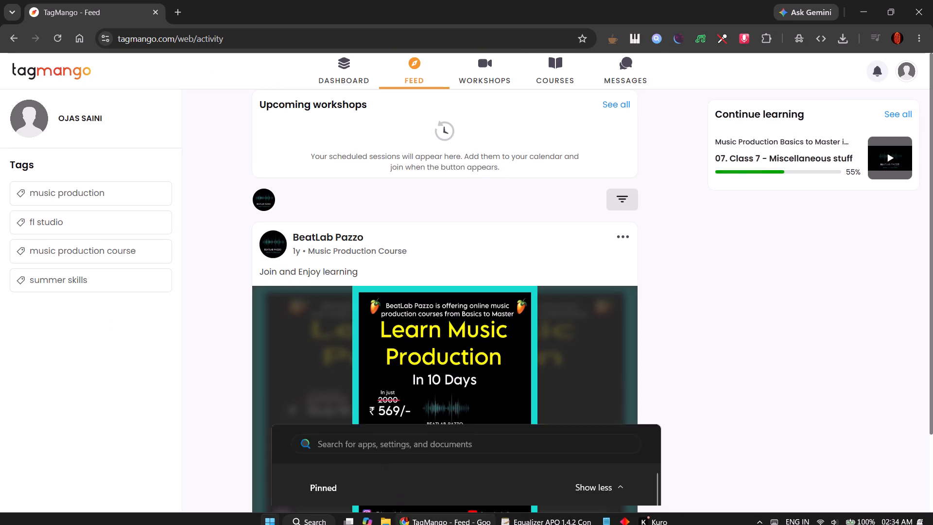
Reopen the Class 7 - Miscellaneous stuff lesson from the Continue learning card.
{"action": "left_click", "coordinate": [897, 150]}
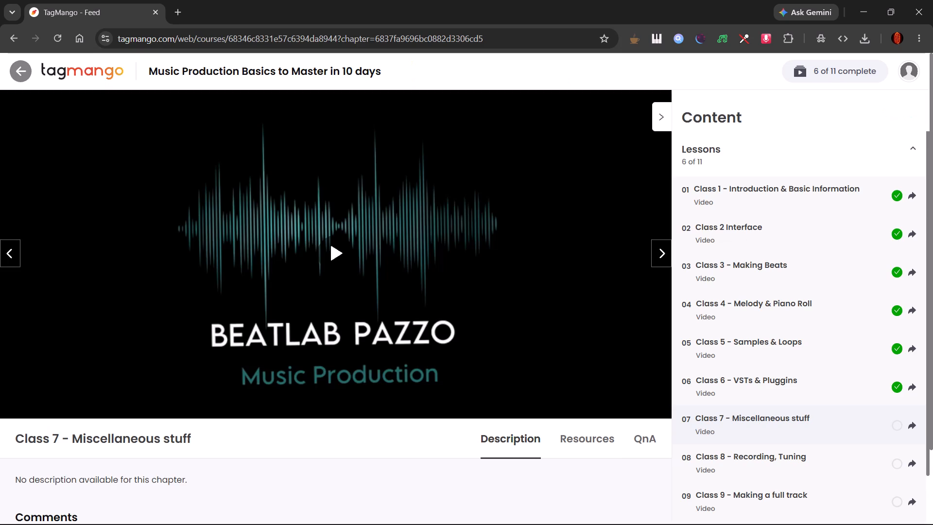
Launch FL Studio 2025 and dismiss its welcome window.
{"action": "left_click", "coordinate": [266, 520]}
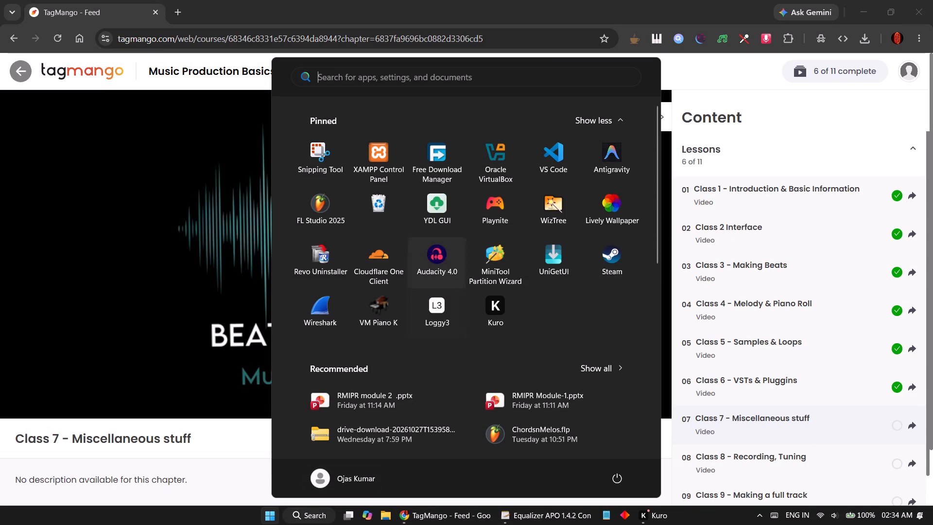
{"action": "left_click", "coordinate": [325, 215]}
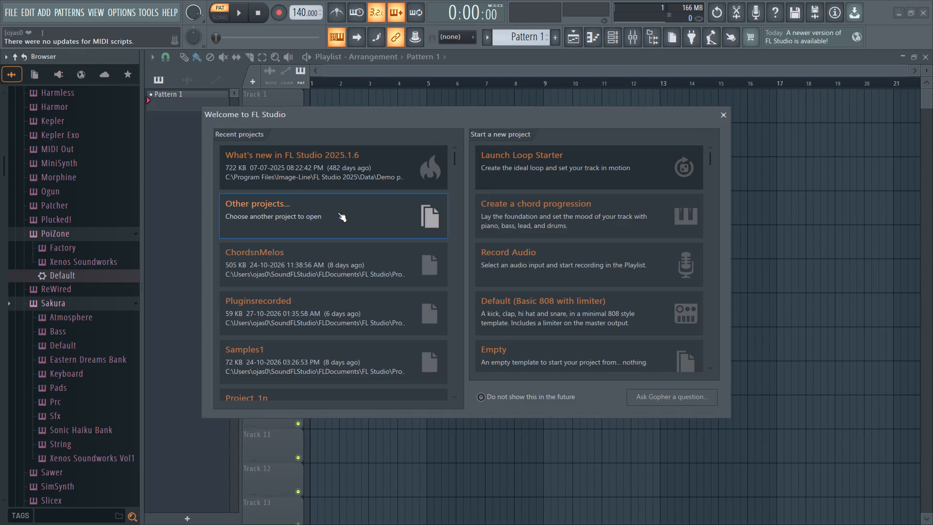
{"action": "left_click", "coordinate": [726, 113]}
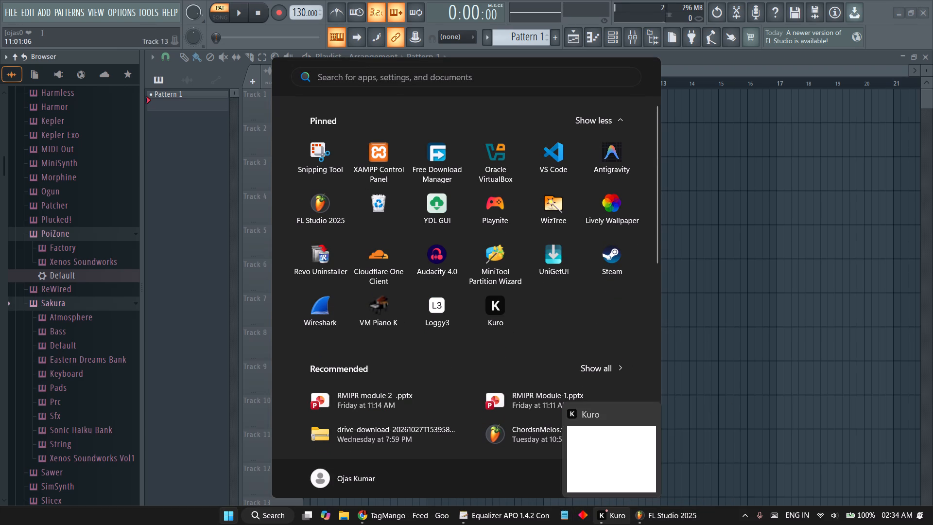
Switch back to Chrome and play the Class 7 lesson video.
{"action": "left_click", "coordinate": [363, 520]}
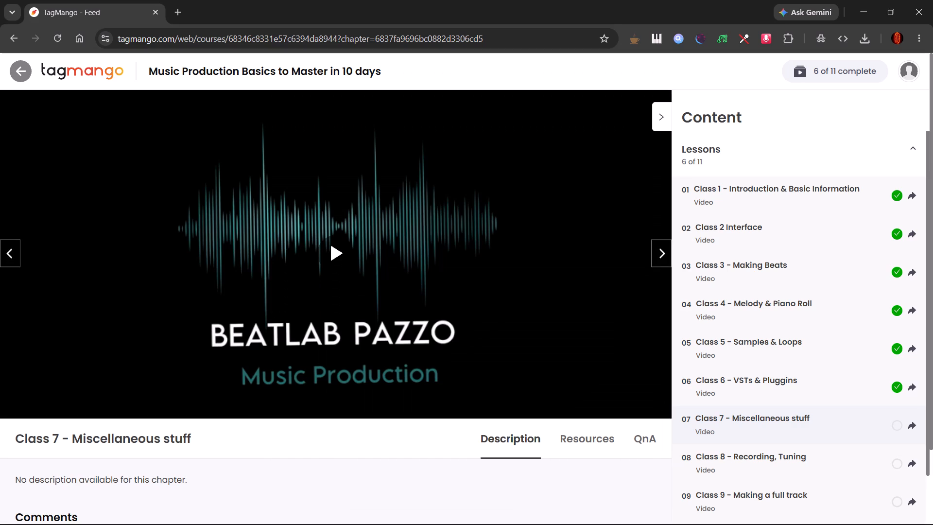
{"action": "left_click", "coordinate": [362, 257]}
{"action": "left_click", "coordinate": [344, 256]}
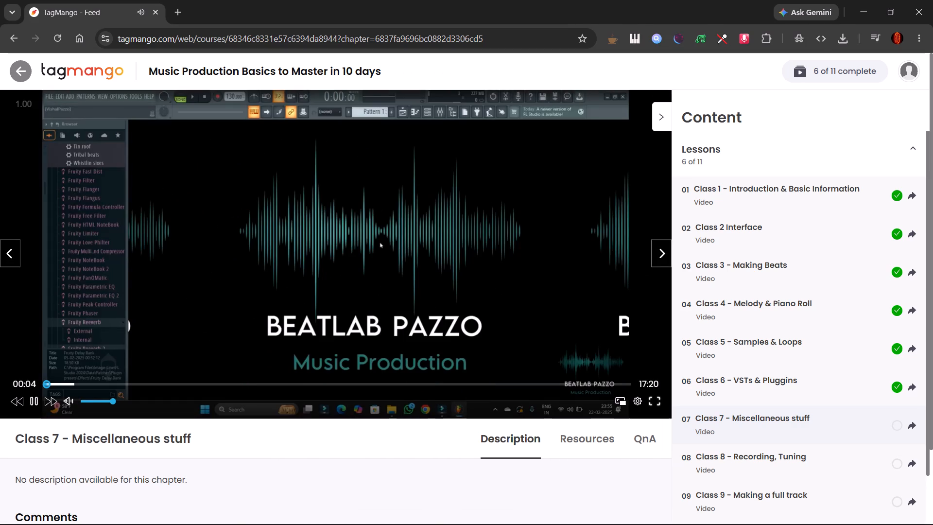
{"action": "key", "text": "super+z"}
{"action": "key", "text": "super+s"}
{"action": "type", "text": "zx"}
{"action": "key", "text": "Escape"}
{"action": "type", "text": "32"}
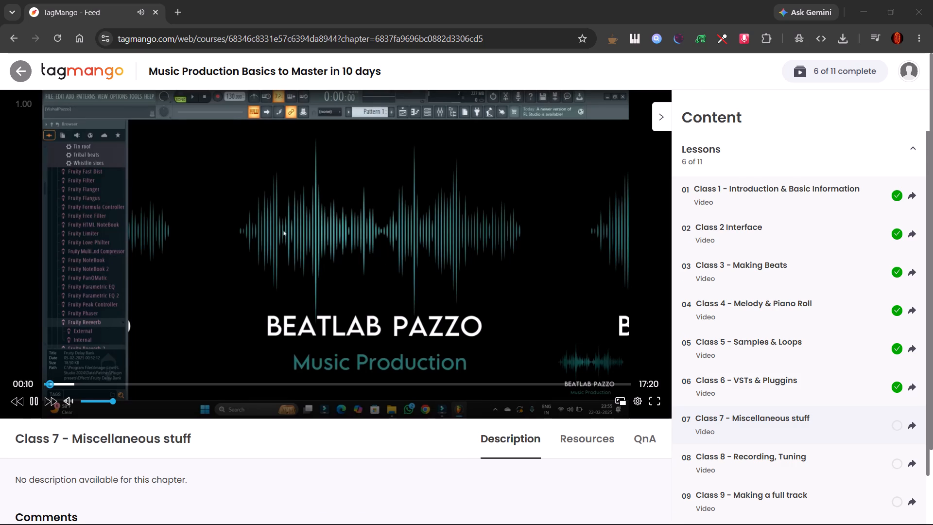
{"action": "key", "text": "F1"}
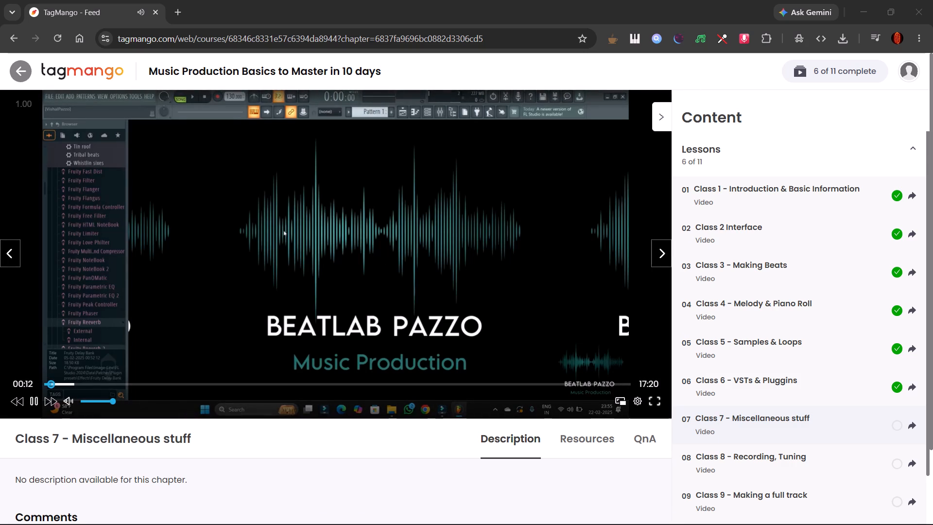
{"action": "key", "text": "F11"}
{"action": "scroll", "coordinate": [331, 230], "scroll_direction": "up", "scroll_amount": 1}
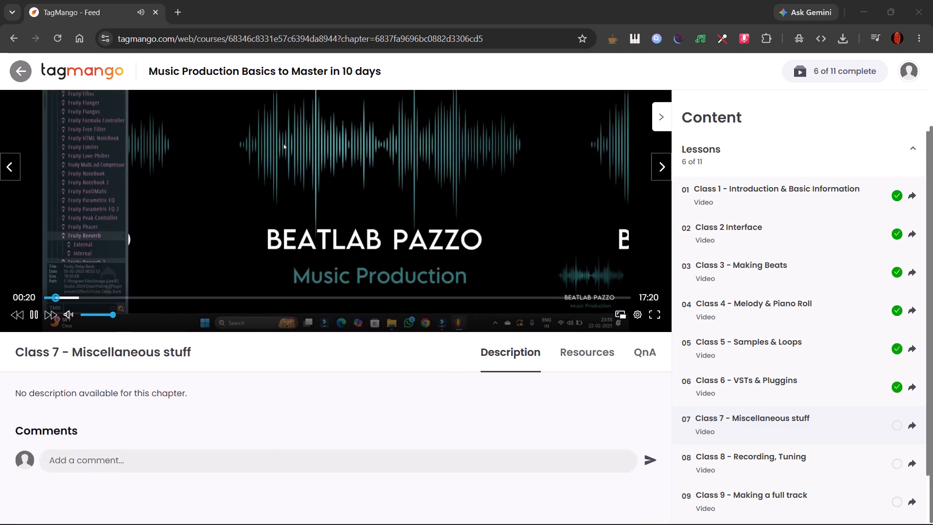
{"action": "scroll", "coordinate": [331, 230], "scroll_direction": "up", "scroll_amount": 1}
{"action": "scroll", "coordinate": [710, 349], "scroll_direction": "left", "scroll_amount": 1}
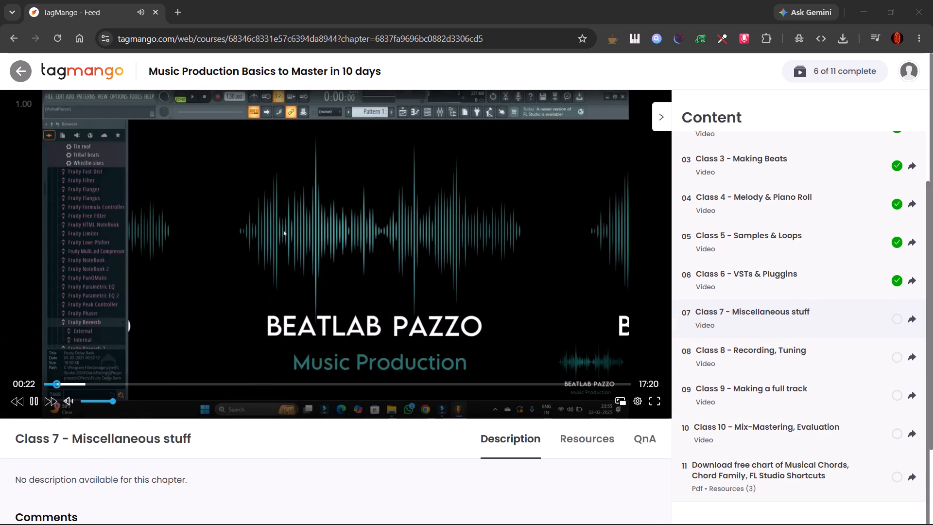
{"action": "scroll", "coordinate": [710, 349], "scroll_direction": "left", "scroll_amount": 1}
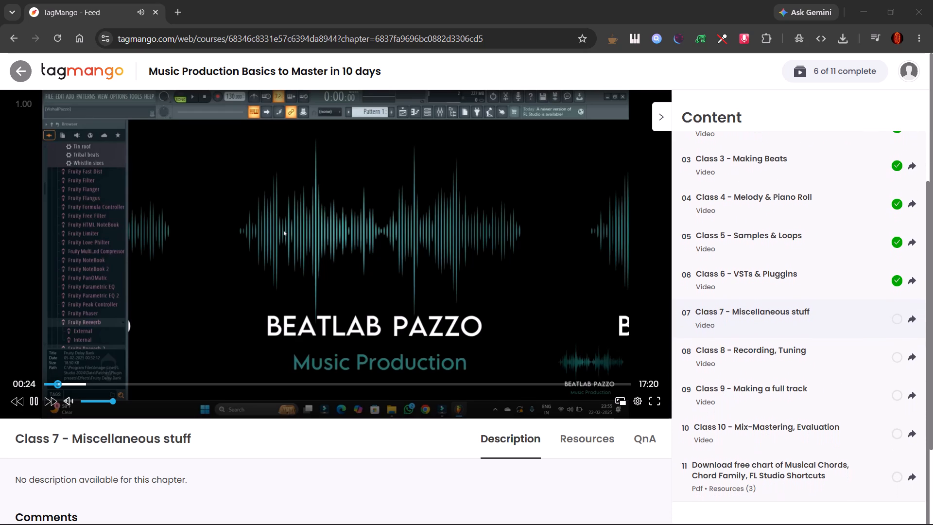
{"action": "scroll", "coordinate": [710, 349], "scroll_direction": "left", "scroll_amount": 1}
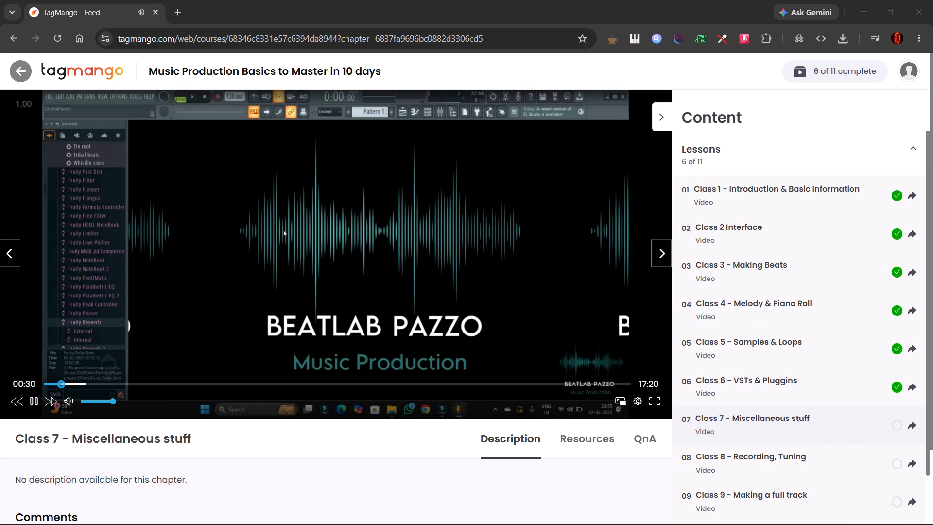
Skip ahead in the Class 7 video, rewind it to the beginning, and pause it.
{"action": "left_click", "coordinate": [452, 386]}
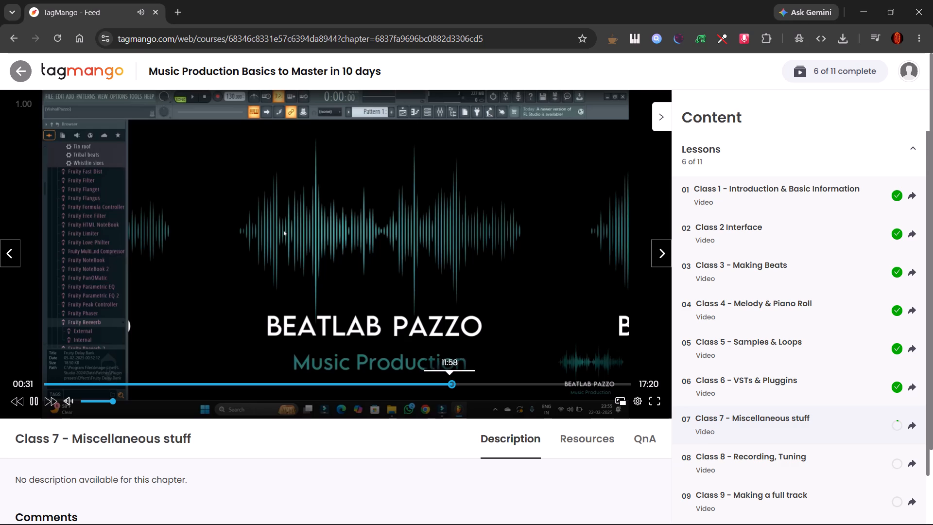
{"action": "left_click_drag", "start_coordinate": [54, 384], "coordinate": [10, 414]}
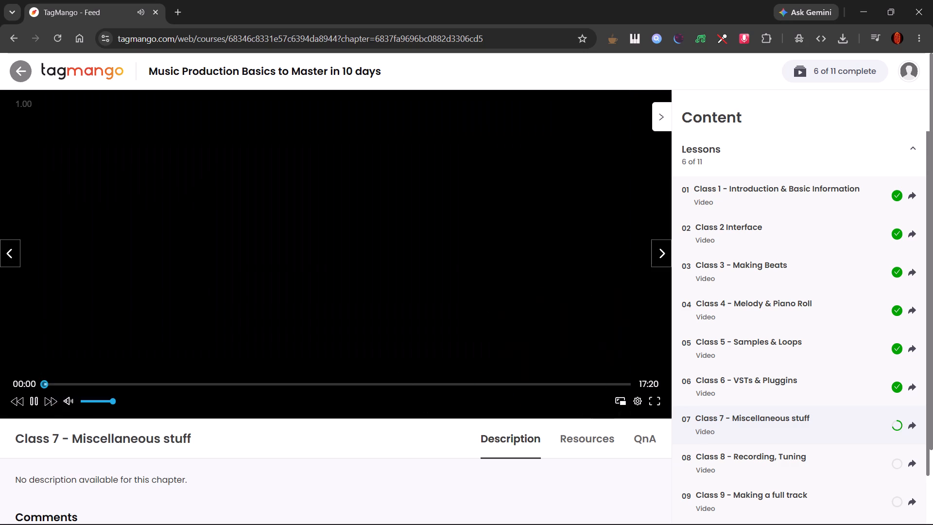
{"action": "left_click", "coordinate": [345, 175]}
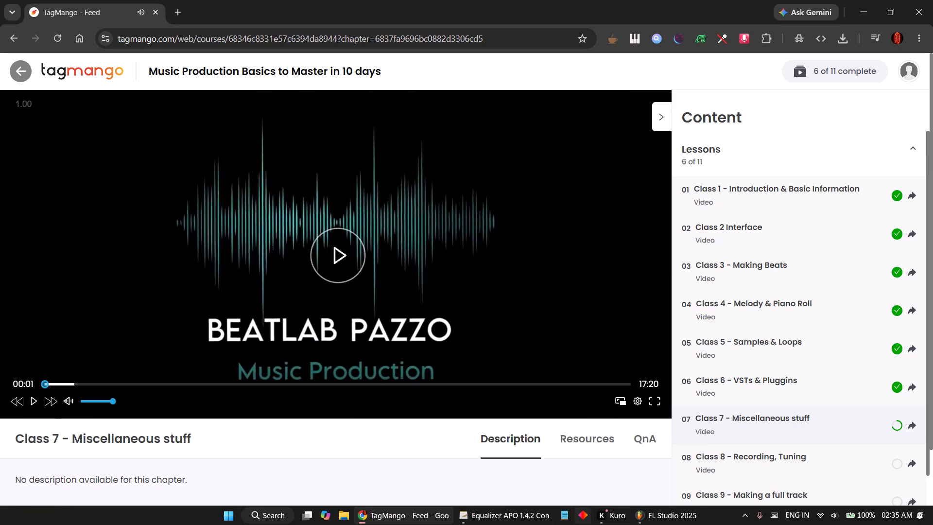
Switch to FL Studio and open the project ChordsnMelos.flp from the ChordsnMelos folder.
{"action": "left_click", "coordinate": [665, 524]}
{"action": "left_click", "coordinate": [12, 14]}
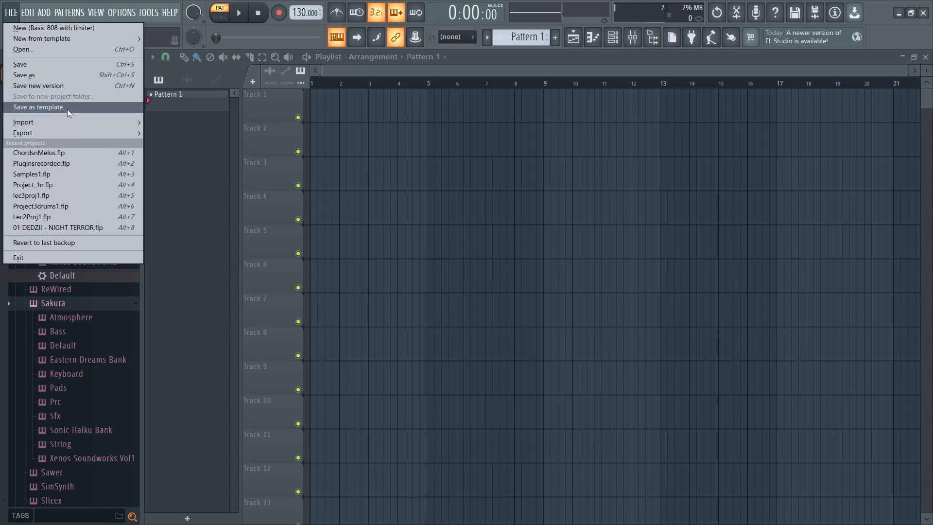
{"action": "left_click", "coordinate": [50, 46]}
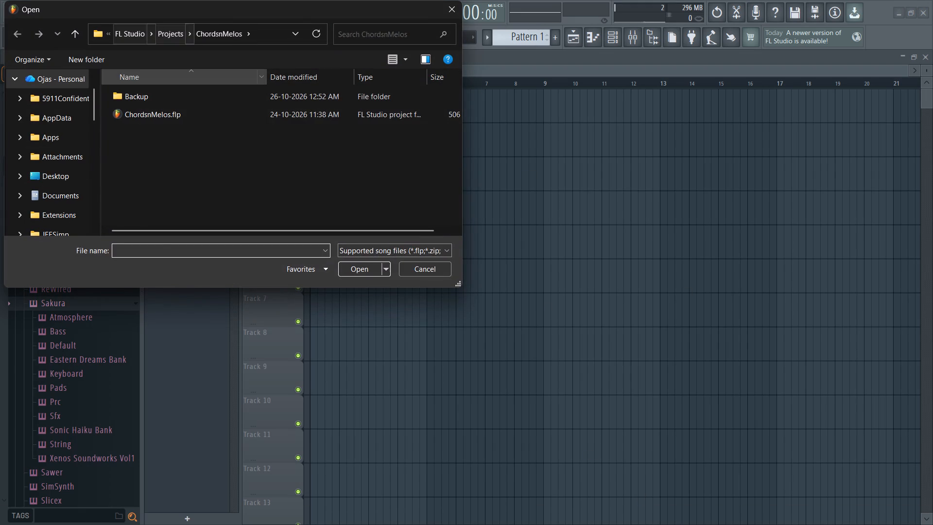
{"action": "left_click", "coordinate": [141, 108]}
{"action": "left_click", "coordinate": [360, 272]}
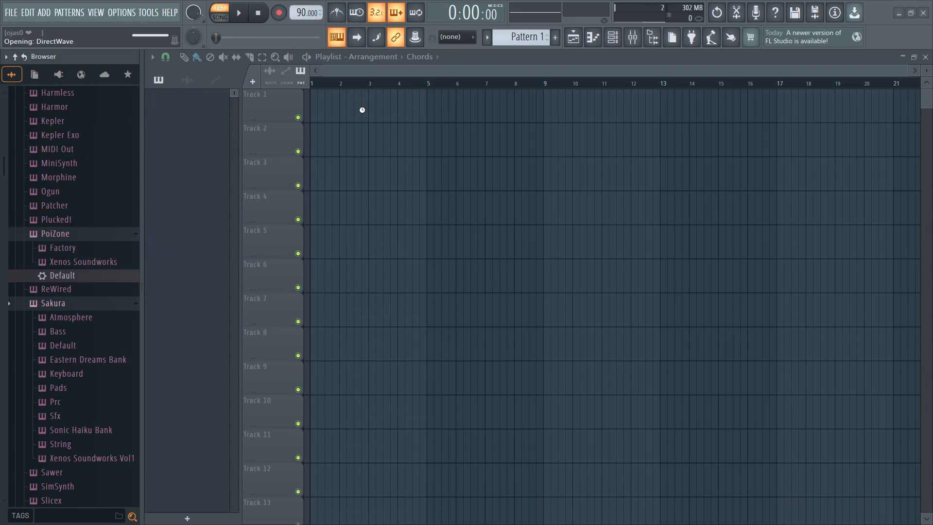
Play the ChordsnMelos playlist arrangement in song mode.
{"action": "left_click", "coordinate": [308, 55]}
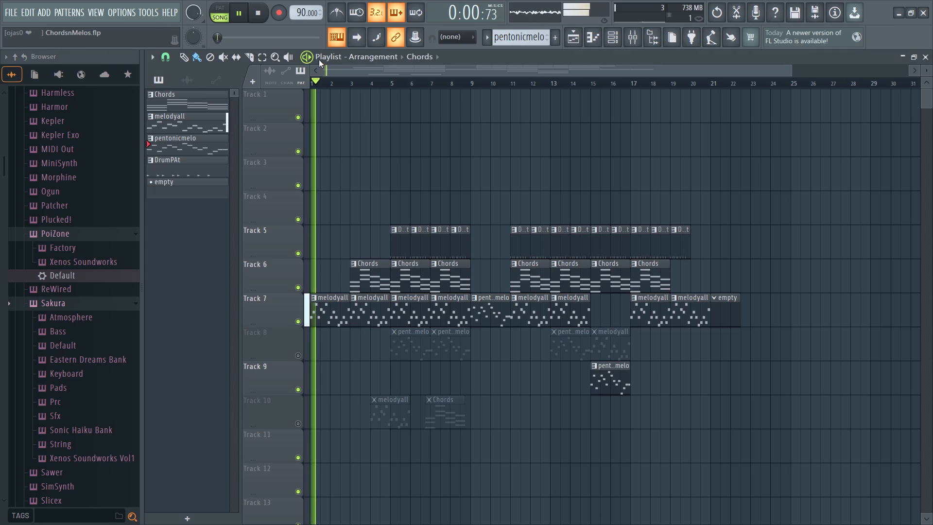
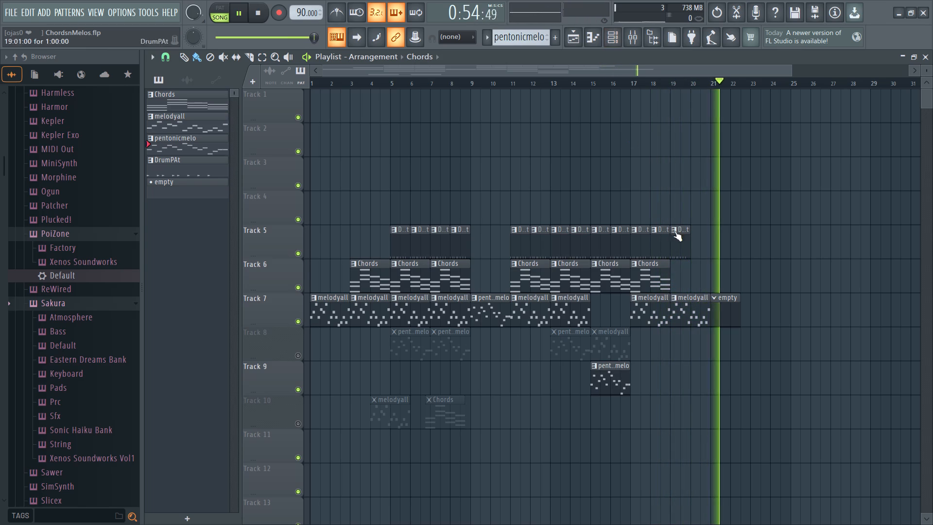
Move the playback position back to the start of the playlist arrangement.
{"action": "left_click_drag", "start_coordinate": [728, 81], "coordinate": [0, 81]}
{"action": "left_click_drag", "start_coordinate": [336, 78], "coordinate": [932, 117]}
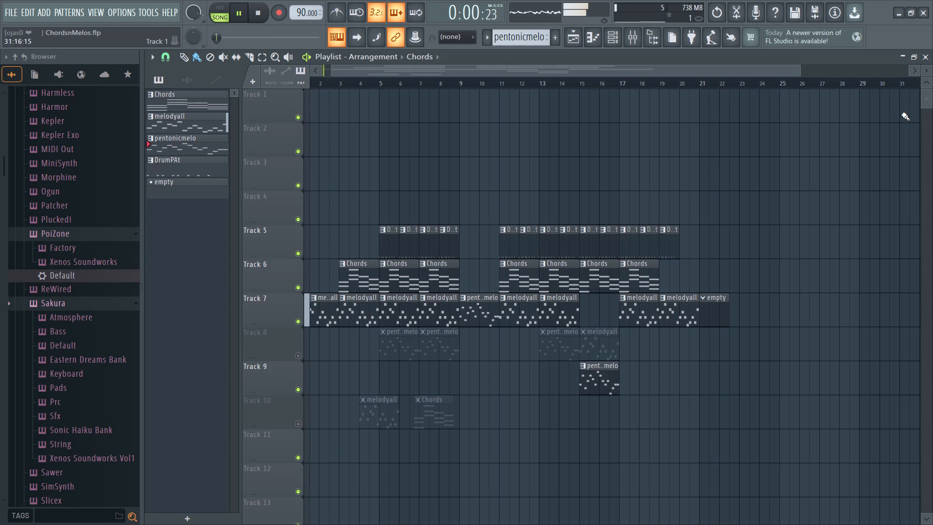
{"action": "left_click_drag", "start_coordinate": [711, 85], "coordinate": [807, 161]}
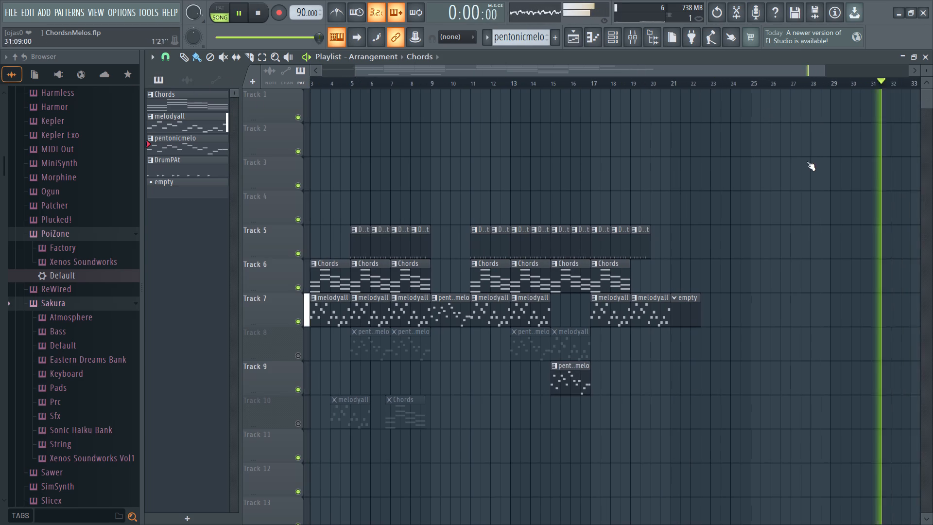
{"action": "left_click_drag", "start_coordinate": [807, 161], "coordinate": [17, 170]}
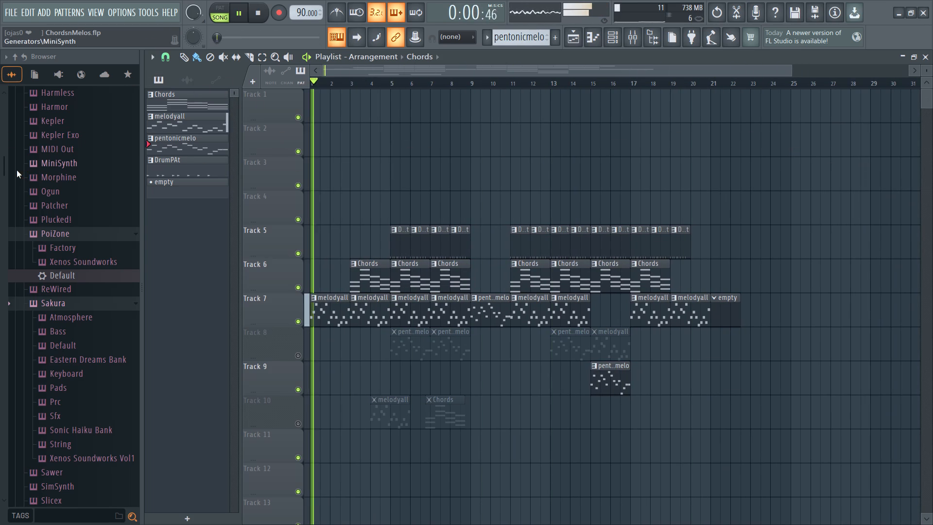
Collapse the Plugin presets folder in the browser.
{"action": "scroll", "coordinate": [42, 246], "scroll_direction": "up", "scroll_amount": 5}
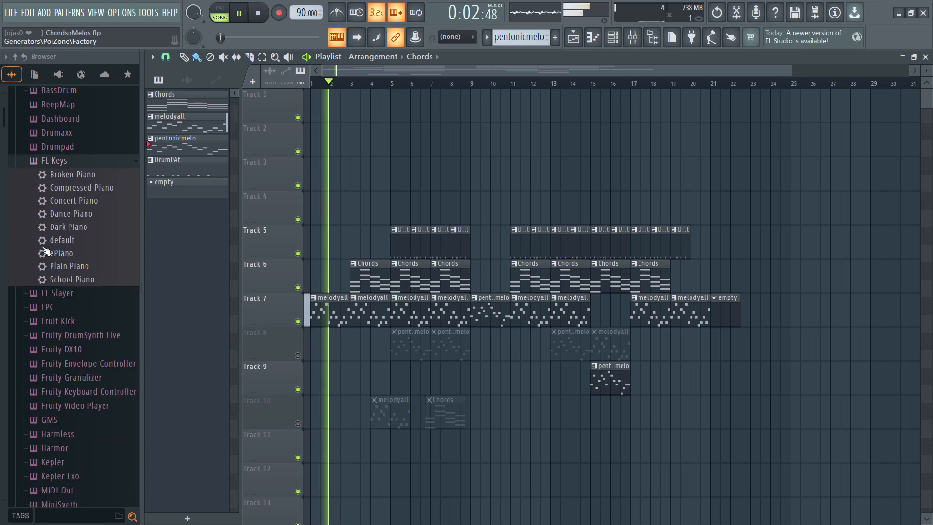
{"action": "scroll", "coordinate": [42, 246], "scroll_direction": "up", "scroll_amount": 8}
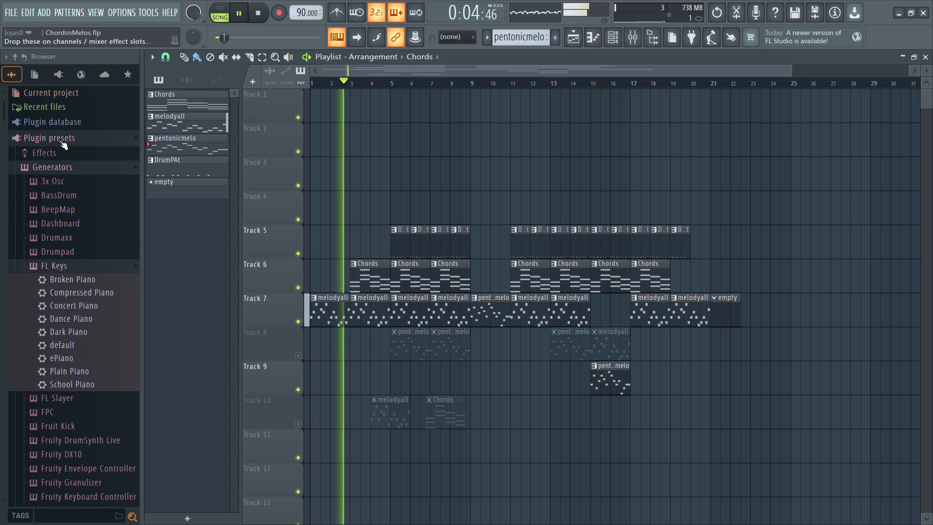
{"action": "right_click", "coordinate": [59, 140]}
{"action": "left_click", "coordinate": [92, 160]}
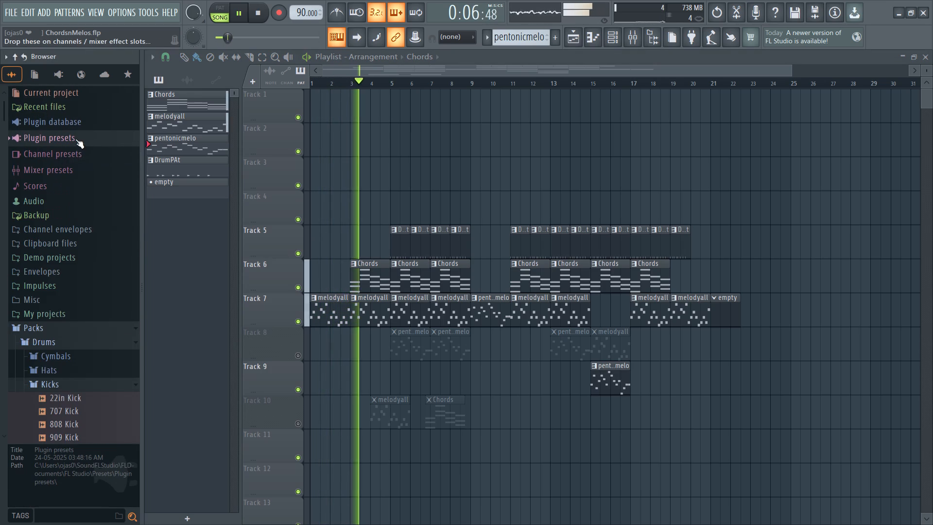
Browse the Kicks samples in the Packs folder and preview Grv Kick 16.
{"action": "right_click", "coordinate": [75, 139]}
{"action": "left_click", "coordinate": [62, 333]}
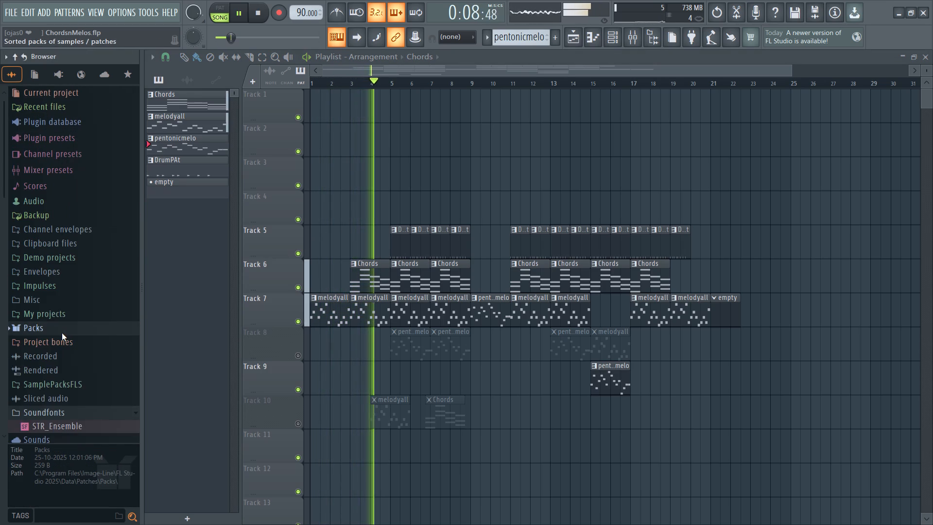
{"action": "left_click", "coordinate": [62, 333]}
{"action": "scroll", "coordinate": [62, 333], "scroll_direction": "down", "scroll_amount": 12}
{"action": "scroll", "coordinate": [61, 332], "scroll_direction": "up", "scroll_amount": 2}
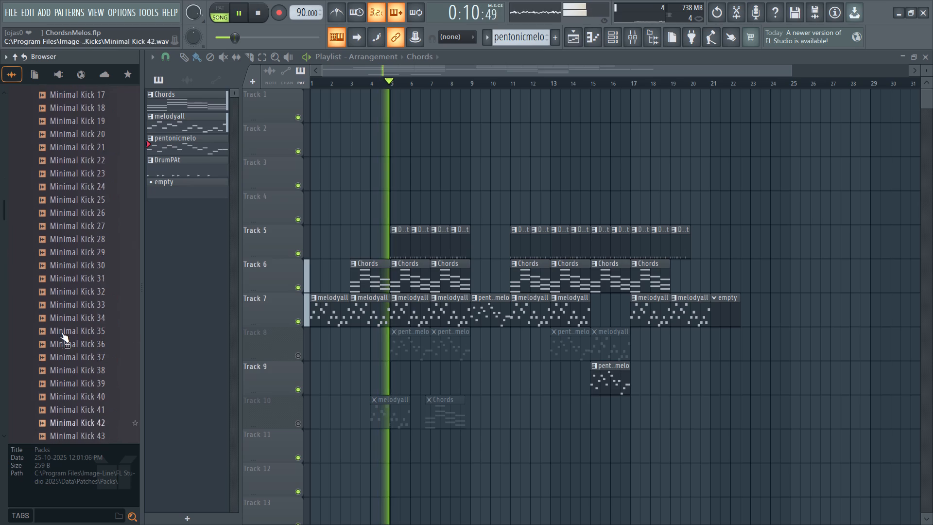
{"action": "scroll", "coordinate": [61, 332], "scroll_direction": "up", "scroll_amount": 8}
{"action": "left_click", "coordinate": [61, 283]}
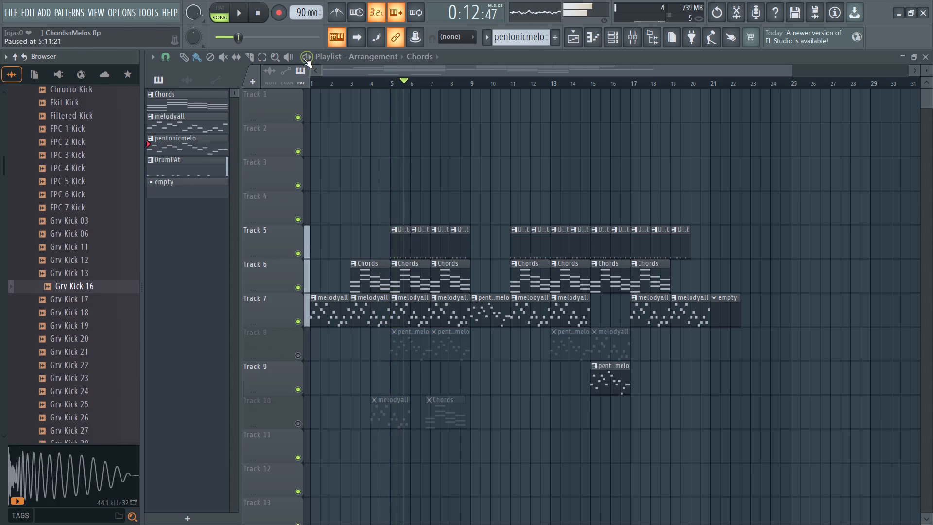
{"action": "left_click", "coordinate": [304, 59]}
Look through the browser's sample folders and its Project, Sounds and other views, returning to the All view.
{"action": "scroll", "coordinate": [38, 256], "scroll_direction": "down", "scroll_amount": 18}
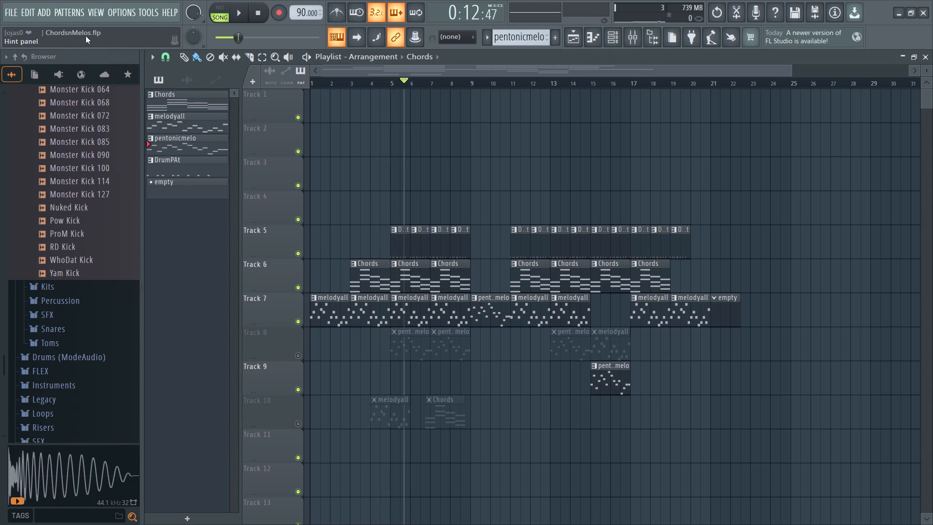
{"action": "left_click", "coordinate": [80, 57]}
{"action": "scroll", "coordinate": [49, 165], "scroll_direction": "up", "scroll_amount": 19}
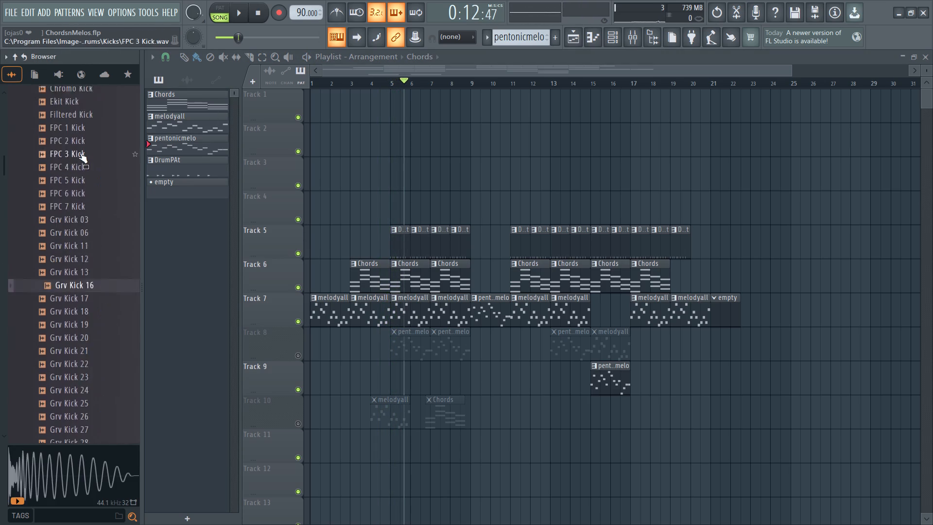
{"action": "scroll", "coordinate": [80, 153], "scroll_direction": "up", "scroll_amount": 16}
{"action": "left_click", "coordinate": [50, 56]}
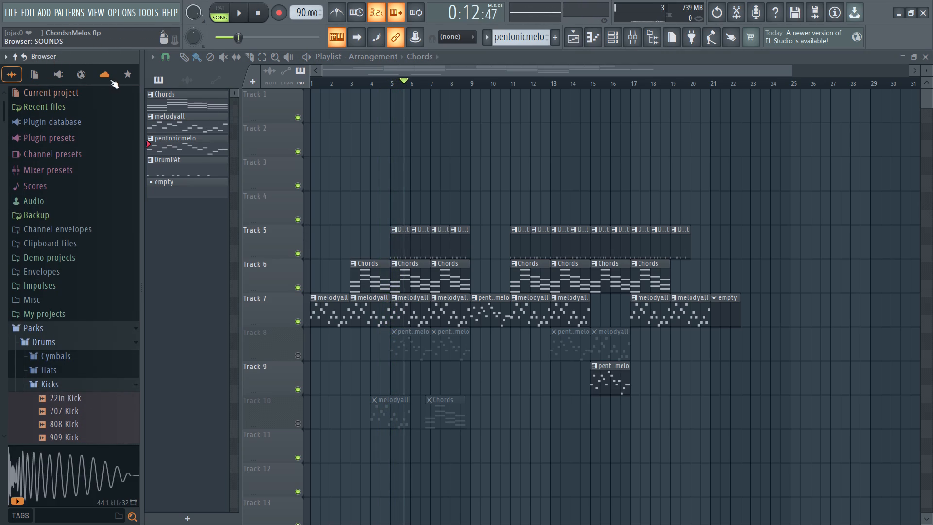
{"action": "scroll", "coordinate": [35, 157], "scroll_direction": "down", "scroll_amount": 2}
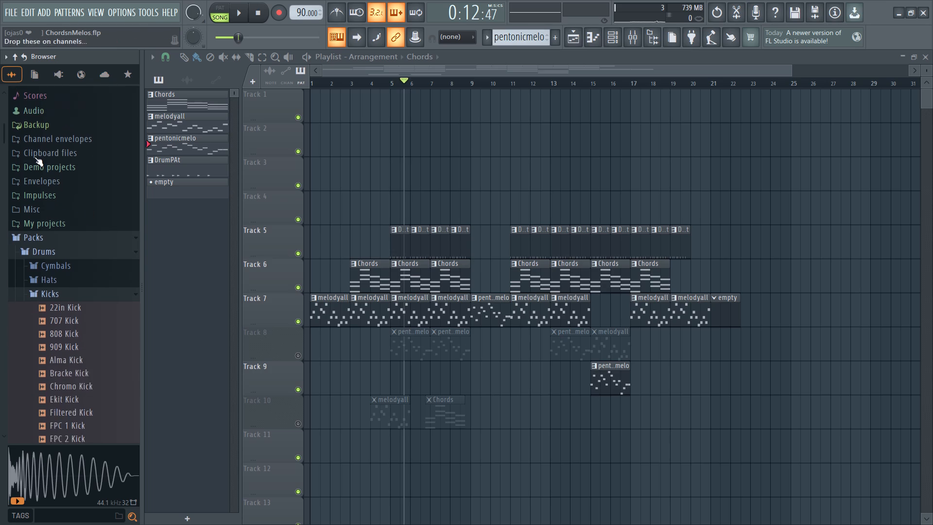
{"action": "scroll", "coordinate": [35, 157], "scroll_direction": "down", "scroll_amount": 2}
{"action": "scroll", "coordinate": [40, 178], "scroll_direction": "up", "scroll_amount": 11}
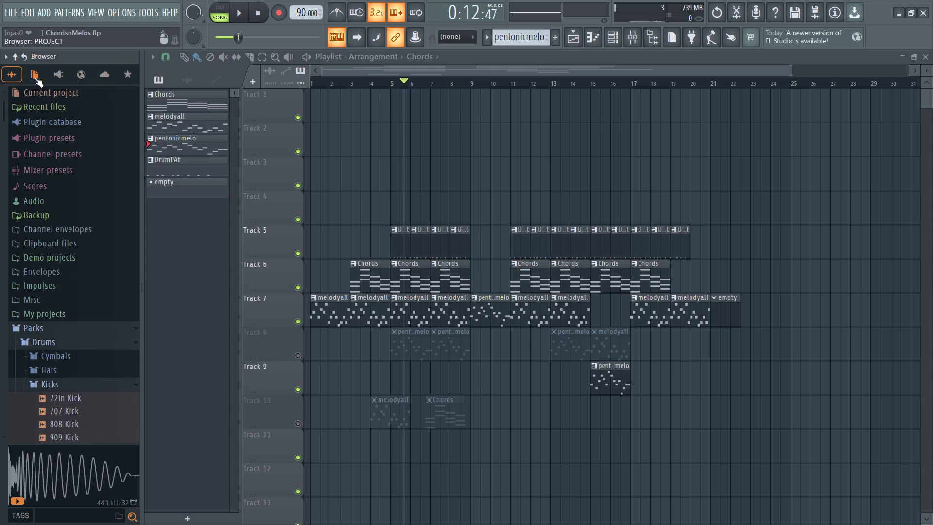
{"action": "left_click", "coordinate": [32, 76]}
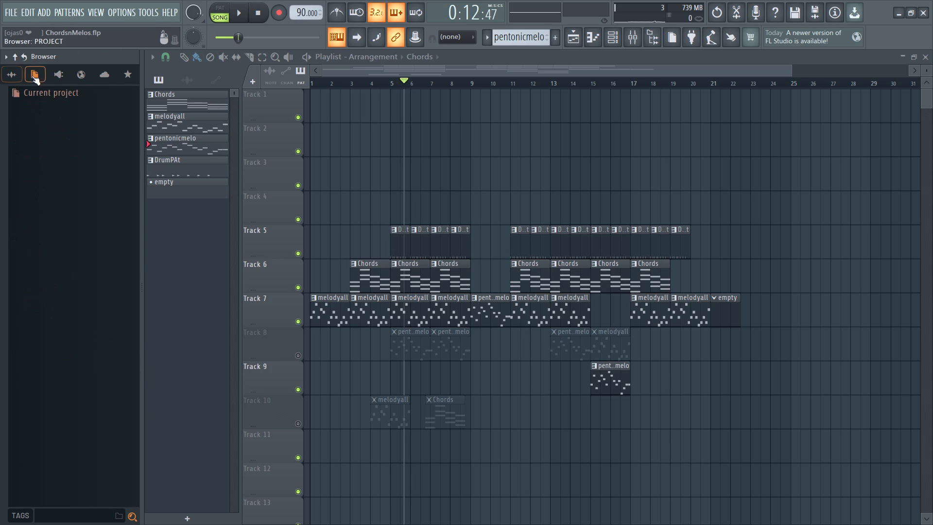
{"action": "left_click", "coordinate": [58, 79]}
{"action": "left_click", "coordinate": [79, 77]}
{"action": "left_click", "coordinate": [101, 78]}
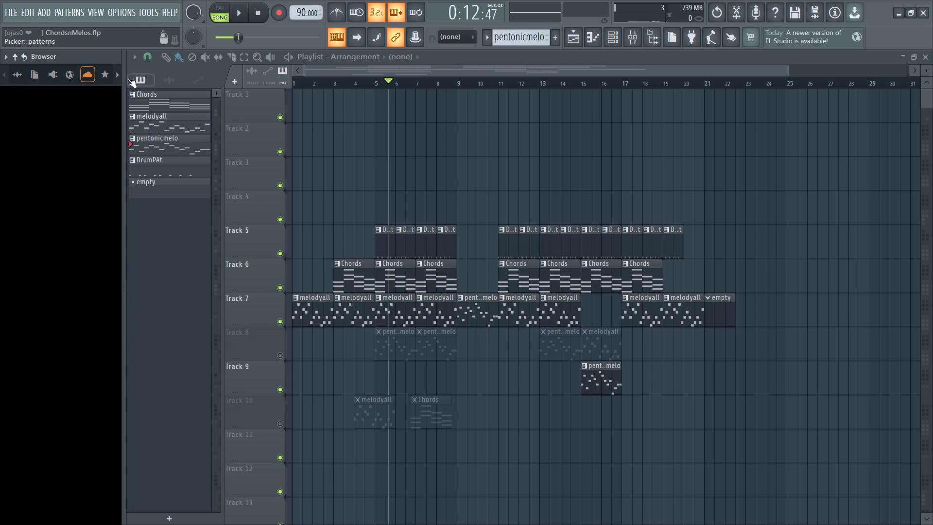
{"action": "left_click", "coordinate": [17, 74]}
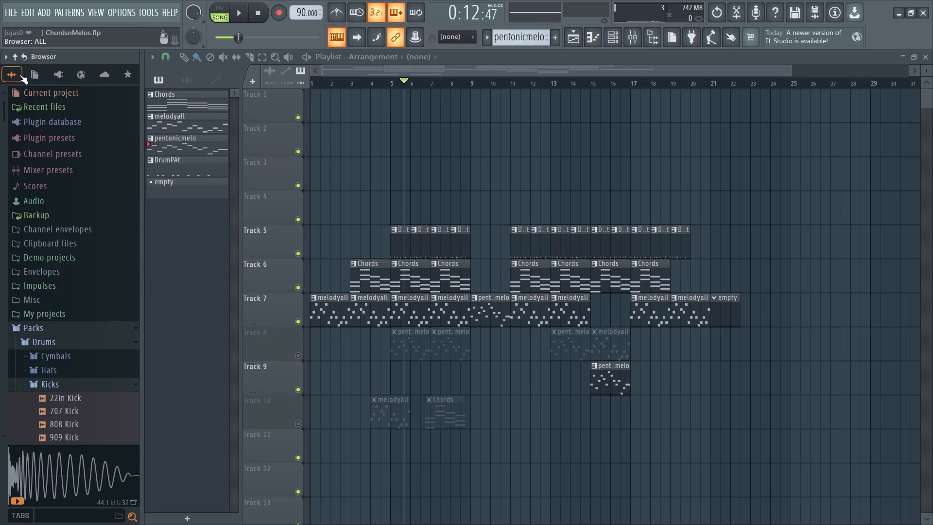
{"action": "scroll", "coordinate": [64, 253], "scroll_direction": "down", "scroll_amount": 4}
{"action": "scroll", "coordinate": [64, 253], "scroll_direction": "up", "scroll_amount": 8}
Search the browser for riser.
{"action": "left_click", "coordinate": [129, 519]}
{"action": "type", "text": "riser"}
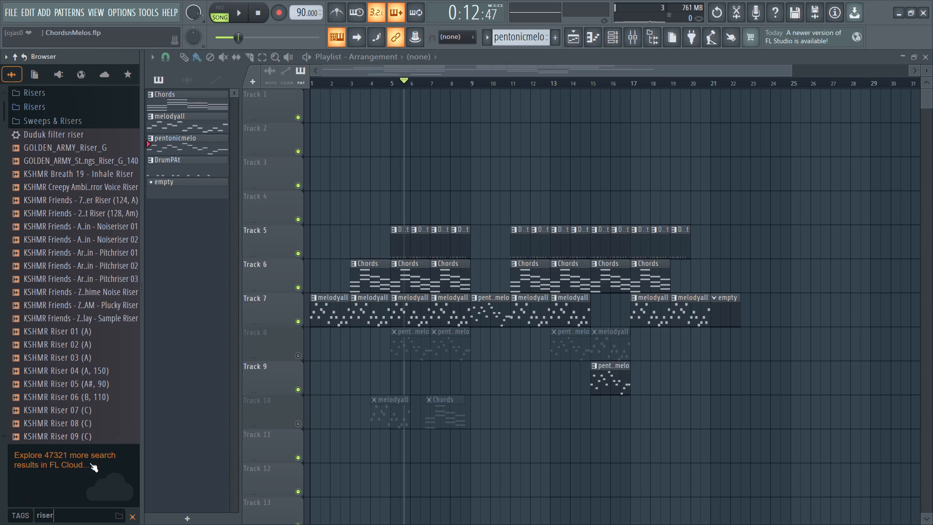
{"action": "scroll", "coordinate": [56, 236], "scroll_direction": "up", "scroll_amount": 2}
Preview the KSHMR Creepy Ambient voice riser, Armin Pitchriser 01, Armin Noiseriser 01 and Zedd Chime Noise Riser samples.
{"action": "left_click", "coordinate": [57, 193]}
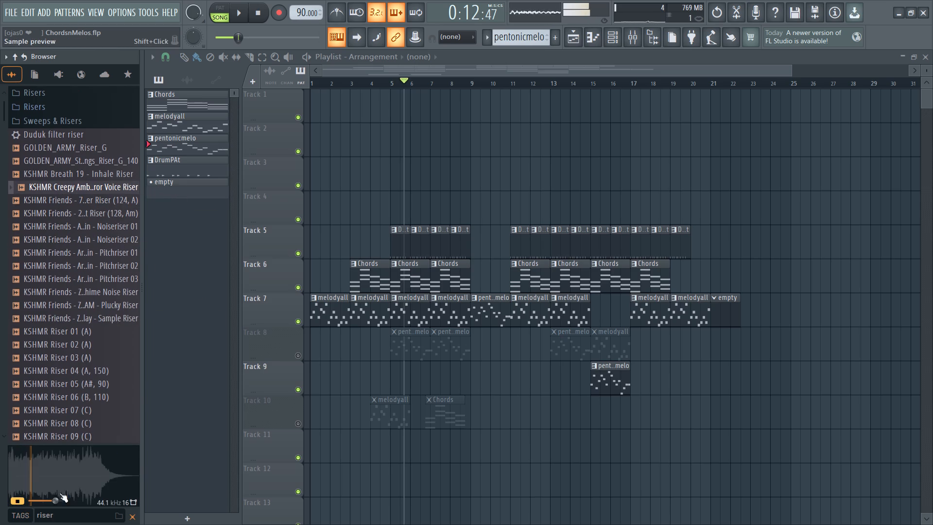
{"action": "left_click", "coordinate": [69, 247]}
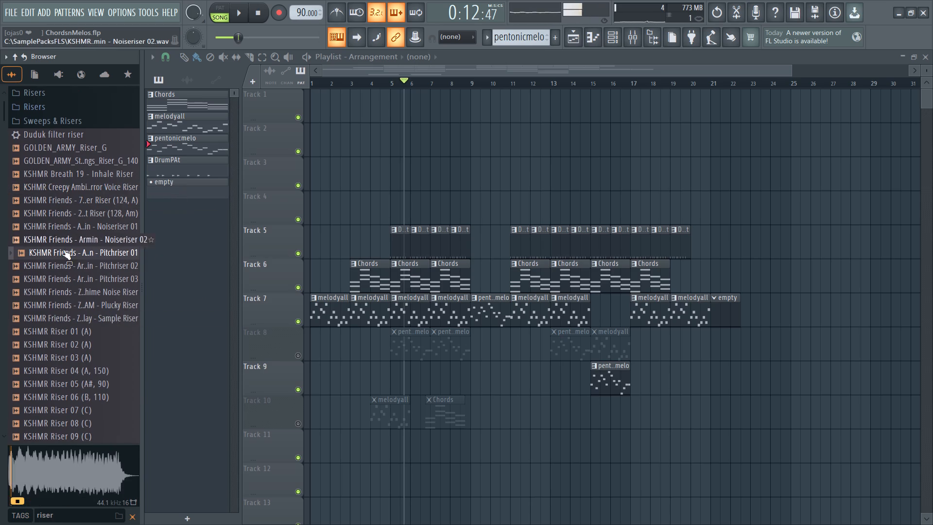
{"action": "left_click", "coordinate": [64, 230]}
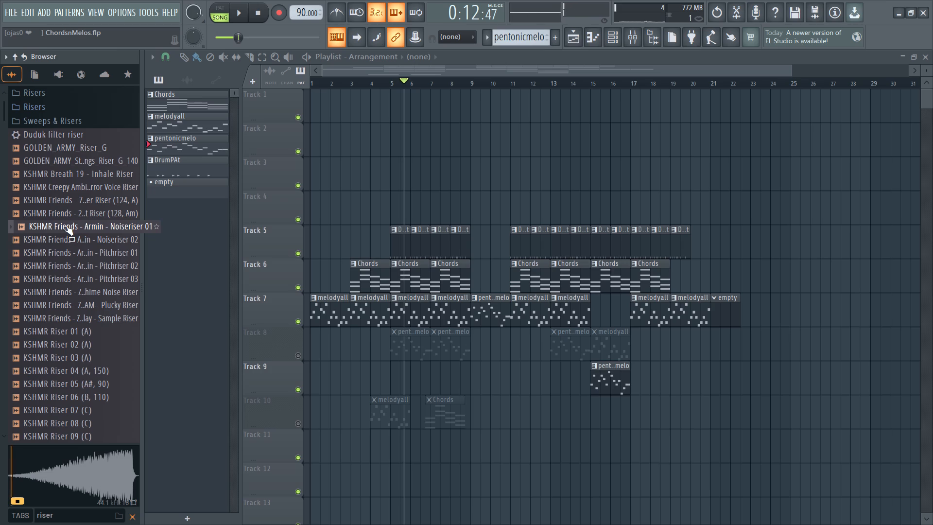
{"action": "left_click", "coordinate": [64, 292]}
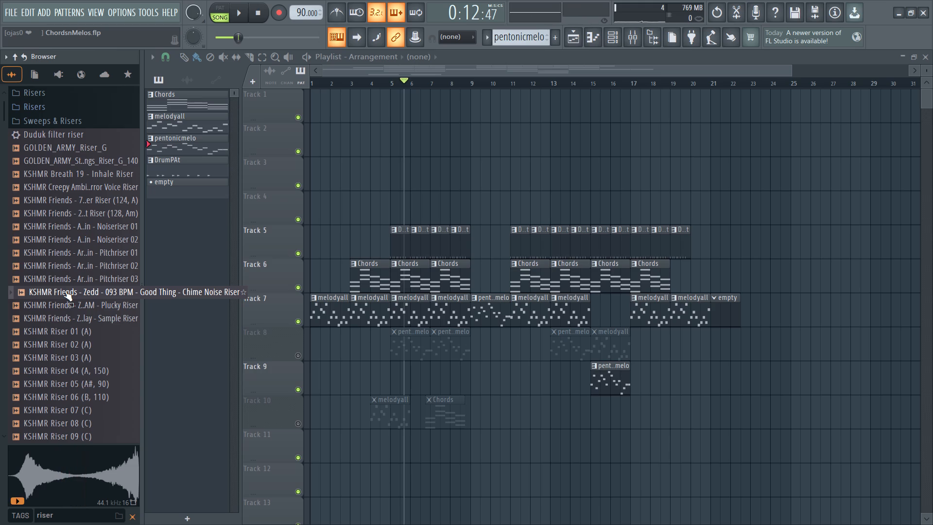
Place the KSHMR Friends Zedd Good Thing Chime Noise Riser sample at bar 1 of Track 12 in the playlist.
{"action": "left_click_drag", "start_coordinate": [65, 291], "coordinate": [328, 338]}
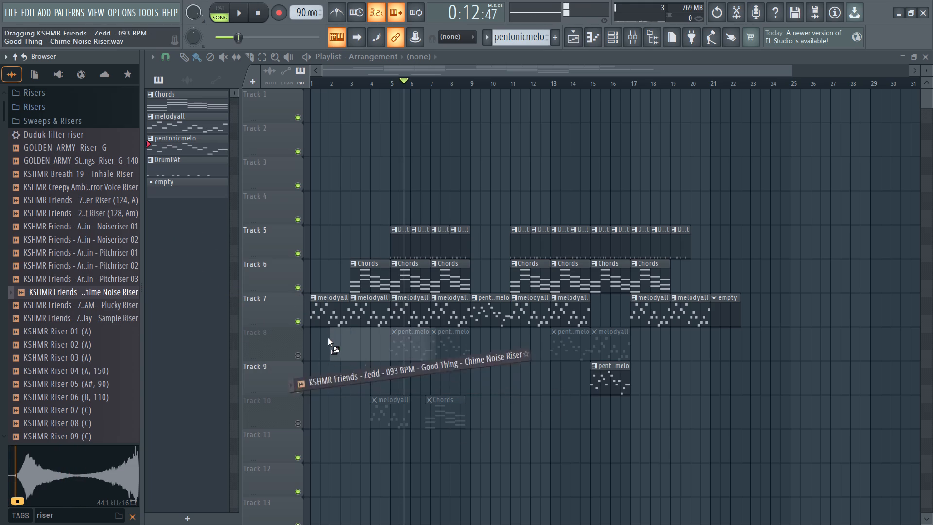
{"action": "left_click_drag", "start_coordinate": [328, 338], "coordinate": [311, 345]}
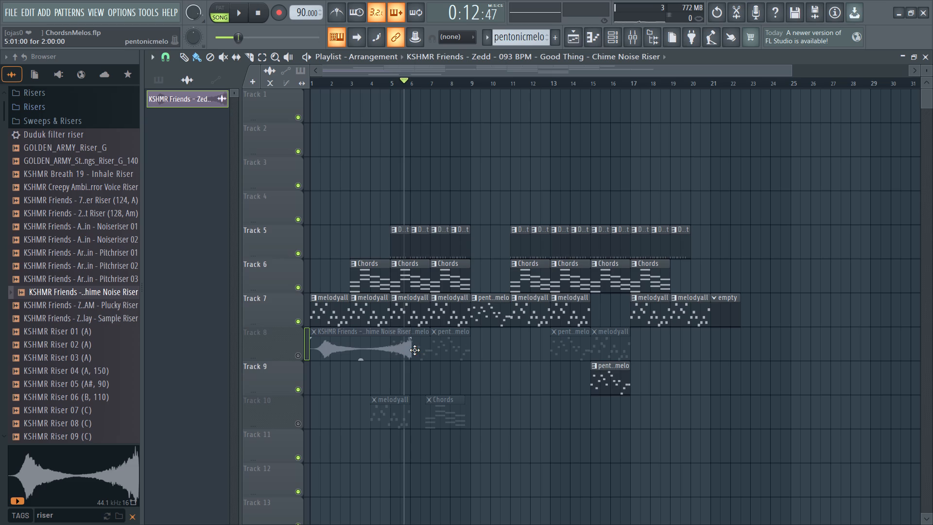
{"action": "left_click_drag", "start_coordinate": [348, 348], "coordinate": [339, 473]}
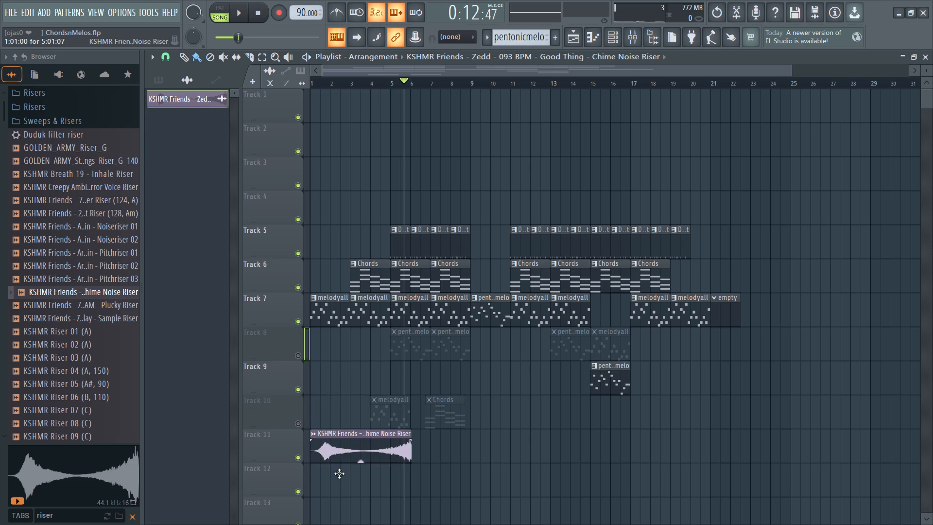
{"action": "left_click_drag", "start_coordinate": [339, 473], "coordinate": [339, 492]}
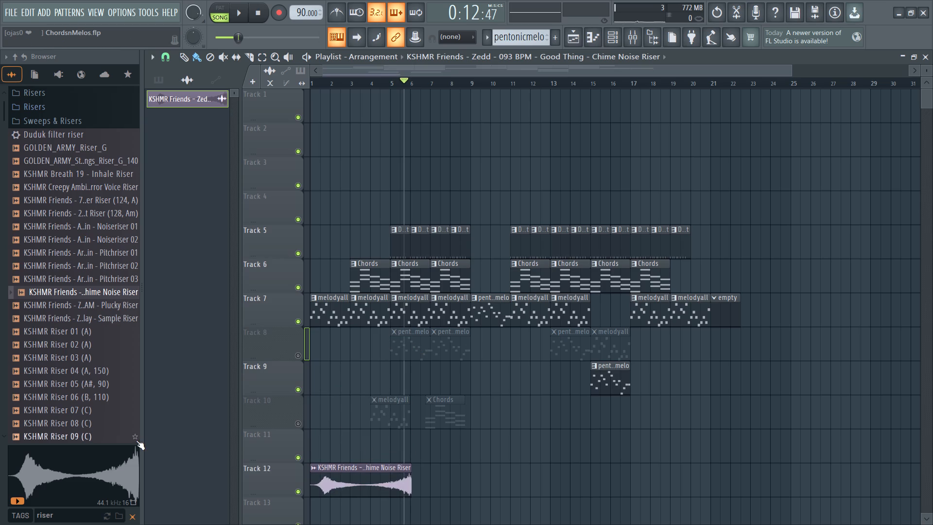
Preview the Zedd Plucky Riser and Push Play Sample Riser, plus the KSHMR Riser 01 through 10 samples.
{"action": "left_click", "coordinate": [49, 304]}
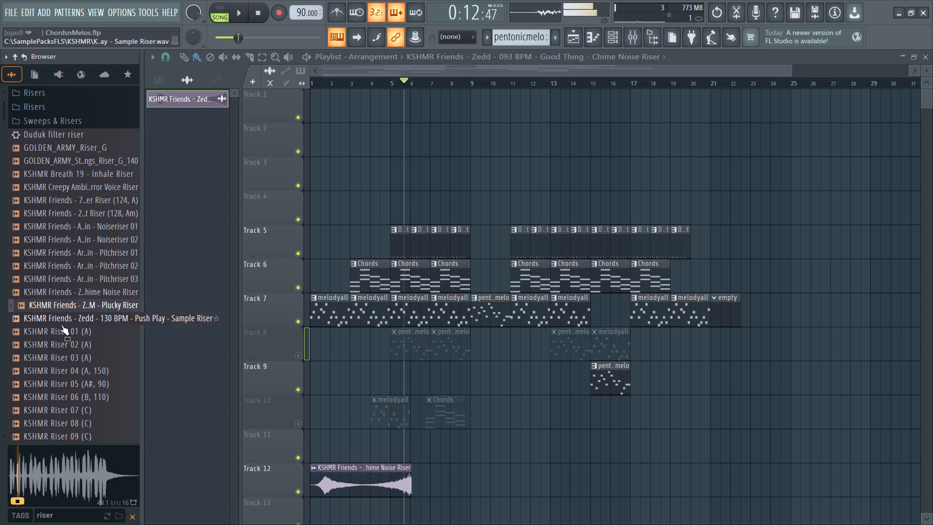
{"action": "left_click", "coordinate": [58, 321]}
{"action": "left_click", "coordinate": [59, 328]}
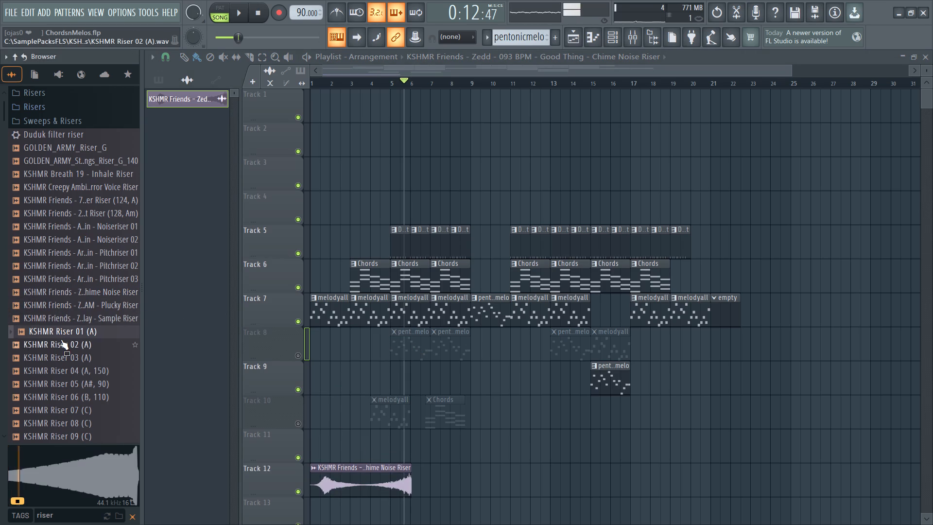
{"action": "left_click", "coordinate": [61, 340]}
{"action": "left_click", "coordinate": [64, 361]}
{"action": "scroll", "coordinate": [67, 369], "scroll_direction": "down", "scroll_amount": 2}
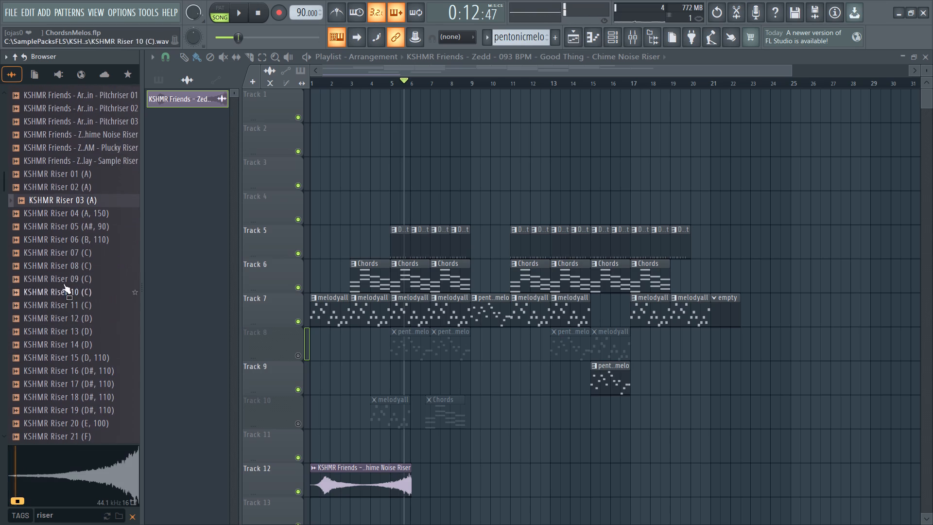
{"action": "left_click", "coordinate": [66, 215]}
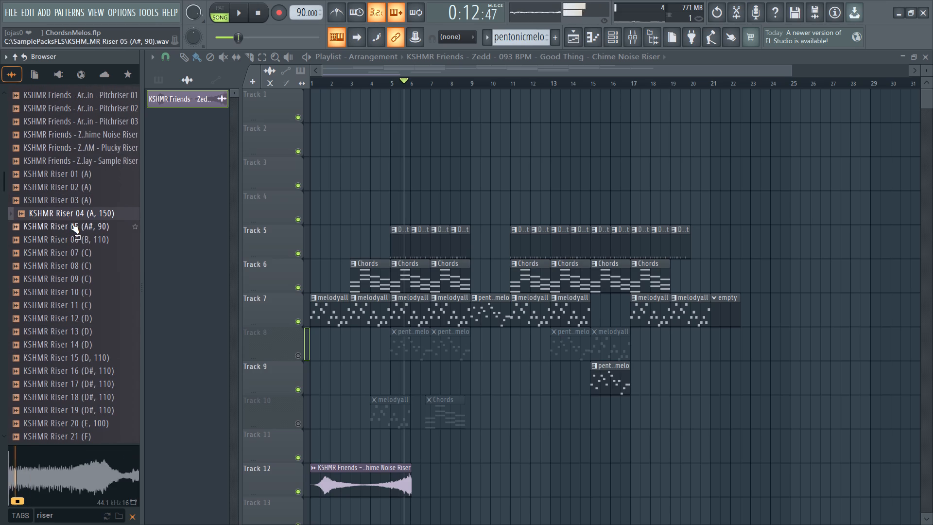
{"action": "left_click", "coordinate": [72, 224]}
{"action": "left_click", "coordinate": [73, 238]}
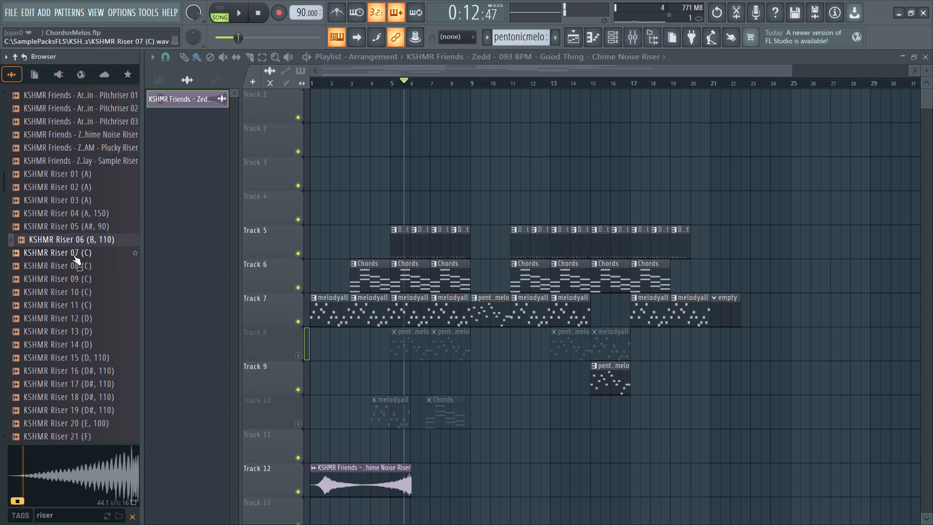
{"action": "left_click", "coordinate": [73, 255]}
{"action": "left_click", "coordinate": [78, 267]}
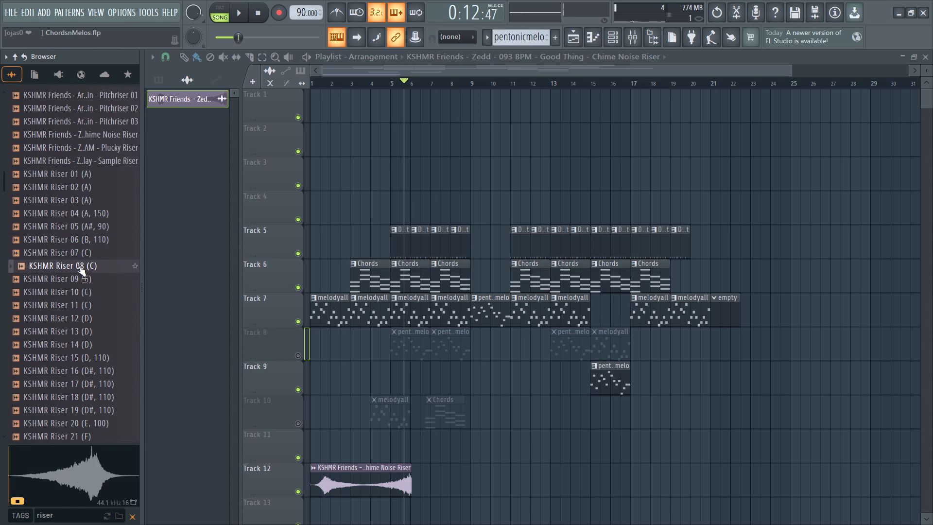
{"action": "left_click", "coordinate": [82, 275]}
{"action": "left_click", "coordinate": [80, 294]}
Preview the KSHMR Riser 11 through Riser 21 samples, going back to Riser 20.
{"action": "scroll", "coordinate": [80, 293], "scroll_direction": "down", "scroll_amount": 2}
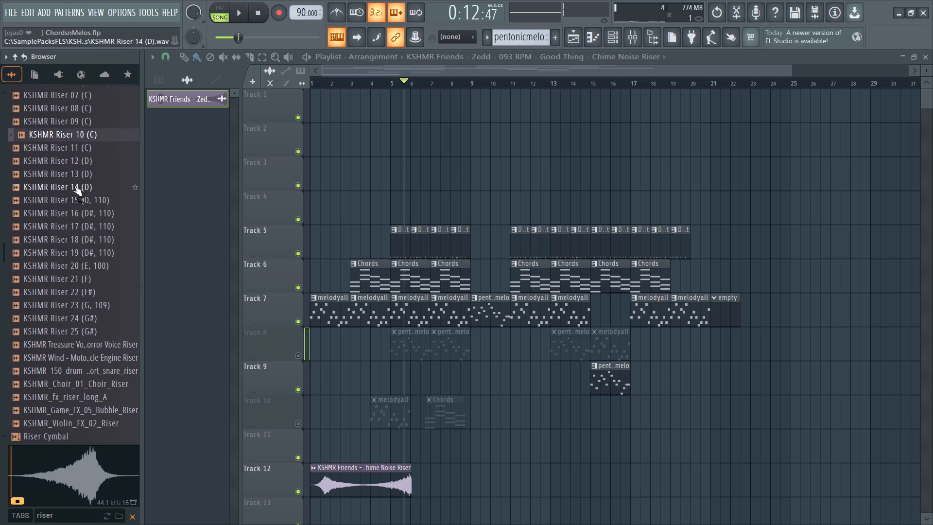
{"action": "left_click", "coordinate": [63, 149]}
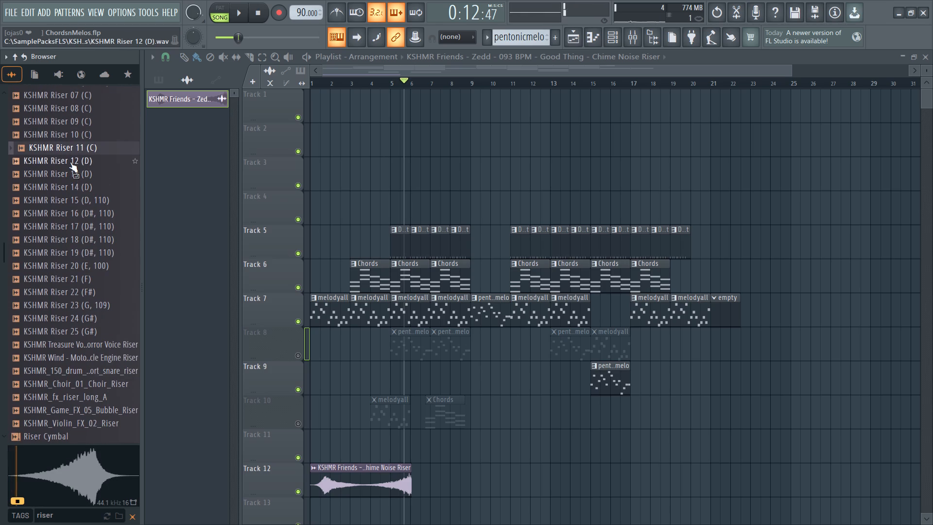
{"action": "left_click", "coordinate": [70, 161]}
{"action": "left_click", "coordinate": [70, 173]}
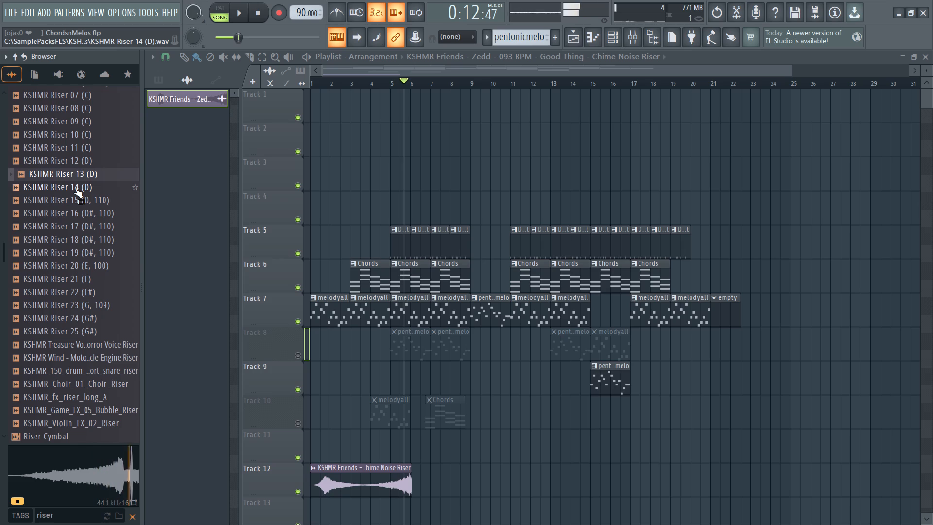
{"action": "left_click", "coordinate": [75, 188]}
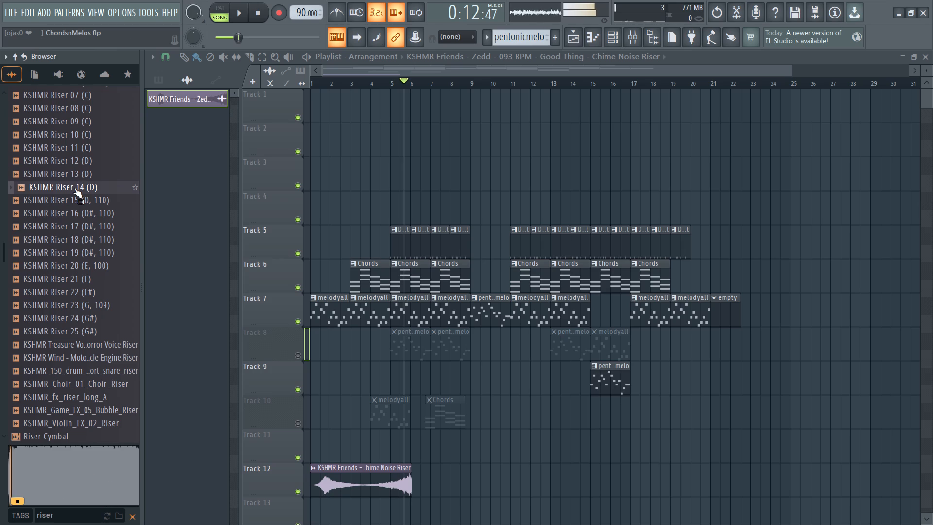
{"action": "left_click", "coordinate": [79, 203]}
{"action": "left_click", "coordinate": [83, 212]}
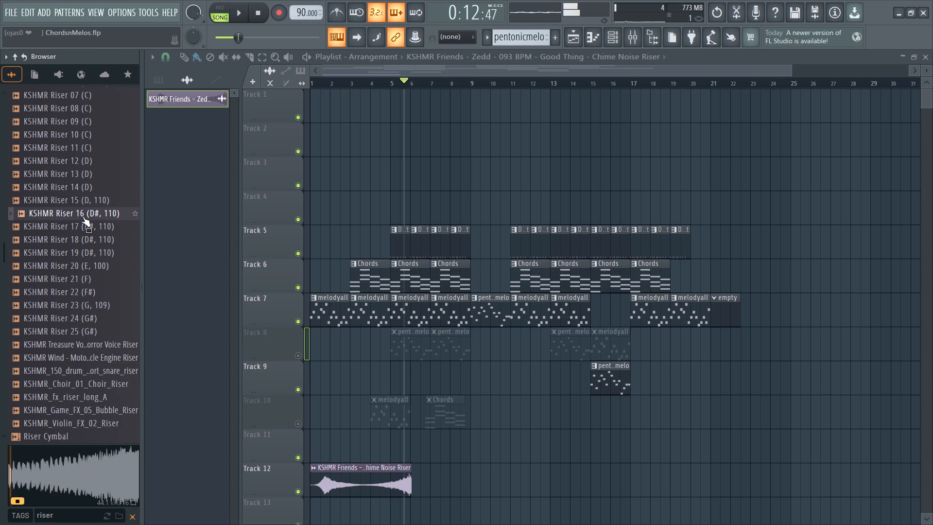
{"action": "left_click", "coordinate": [85, 223]}
{"action": "left_click", "coordinate": [87, 240]}
{"action": "left_click", "coordinate": [87, 255]}
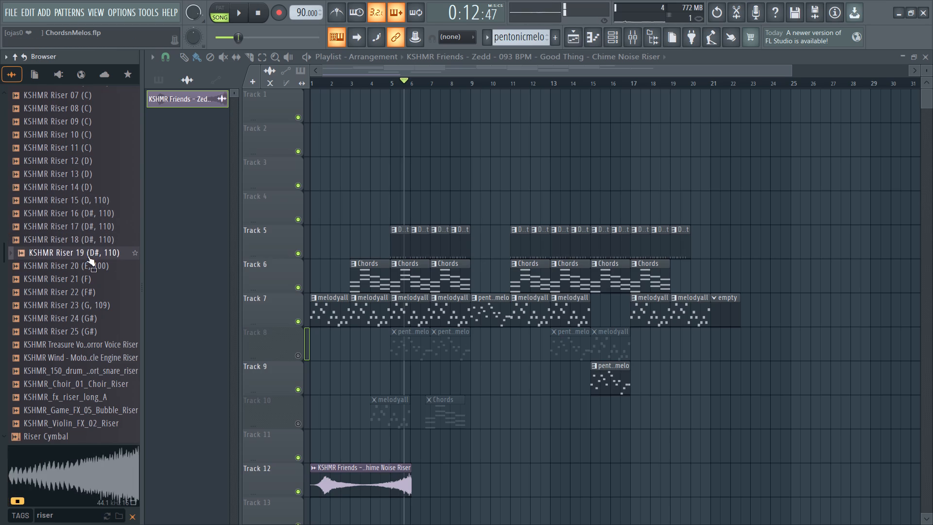
{"action": "left_click", "coordinate": [87, 265]}
{"action": "left_click", "coordinate": [89, 280]}
{"action": "left_click", "coordinate": [88, 262]}
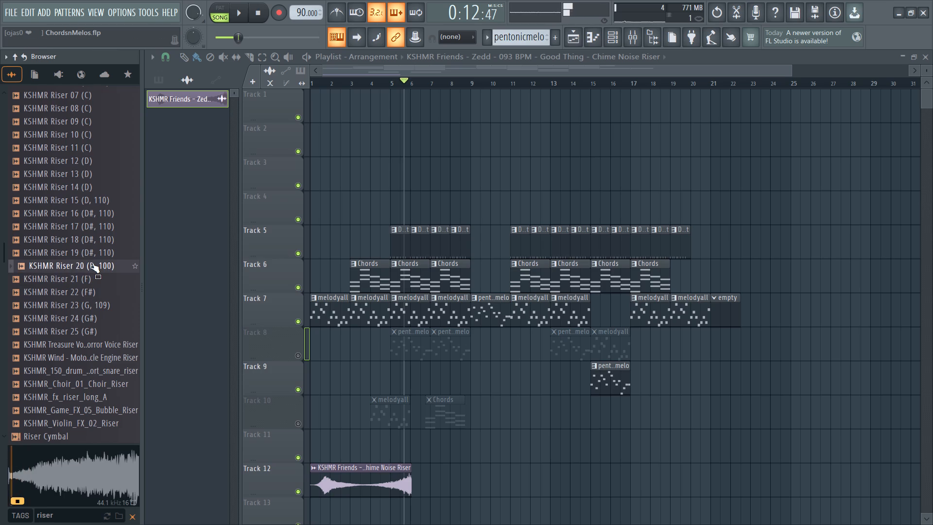
Preview KSHMR Riser 22 through 25, the Treasure Horror Voice Riser, the Wind Engine Riser and KSHMR_Choir_01_Choir_Riser.
{"action": "left_click", "coordinate": [84, 291]}
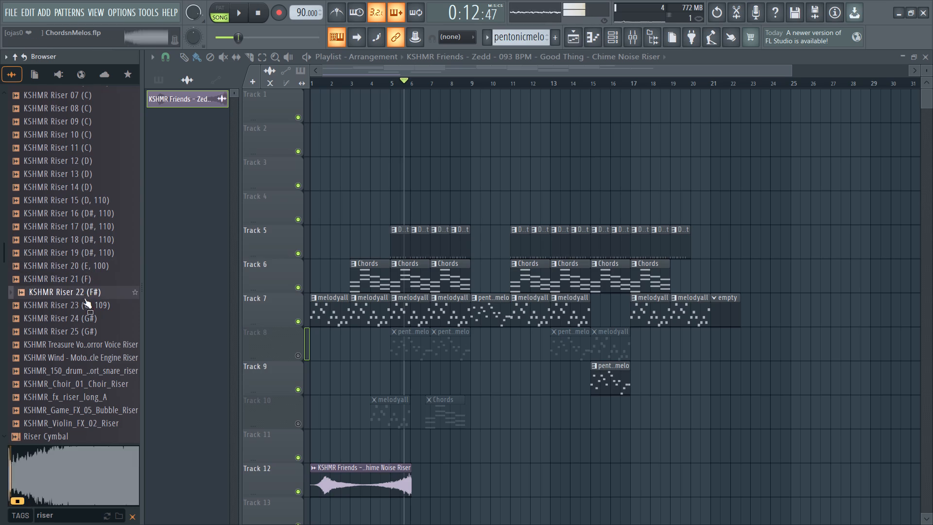
{"action": "left_click", "coordinate": [84, 302]}
{"action": "left_click", "coordinate": [86, 314]}
{"action": "left_click", "coordinate": [86, 329]}
{"action": "left_click", "coordinate": [87, 344]}
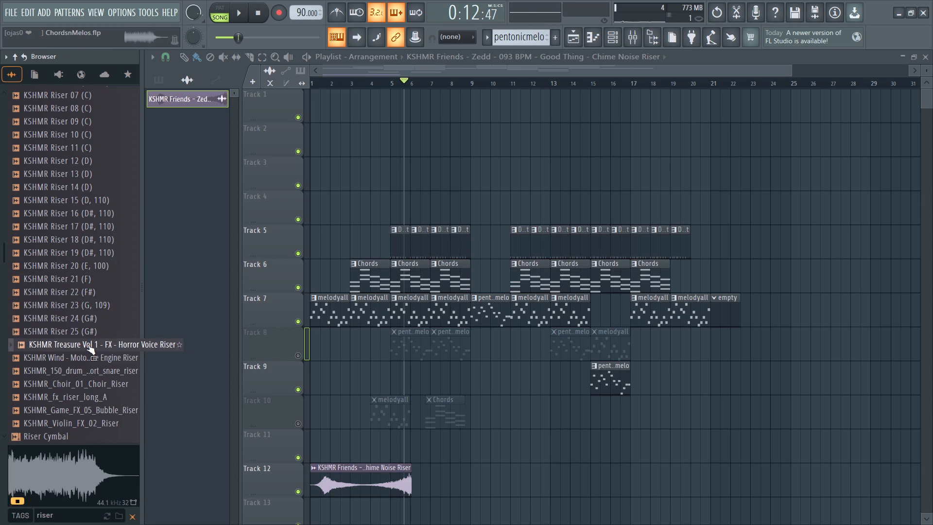
{"action": "left_click", "coordinate": [89, 354]}
{"action": "left_click", "coordinate": [90, 384]}
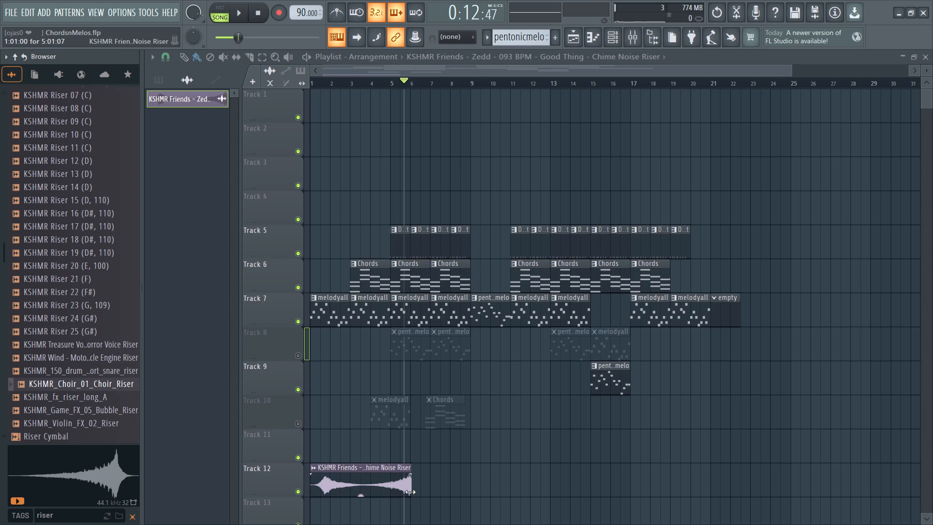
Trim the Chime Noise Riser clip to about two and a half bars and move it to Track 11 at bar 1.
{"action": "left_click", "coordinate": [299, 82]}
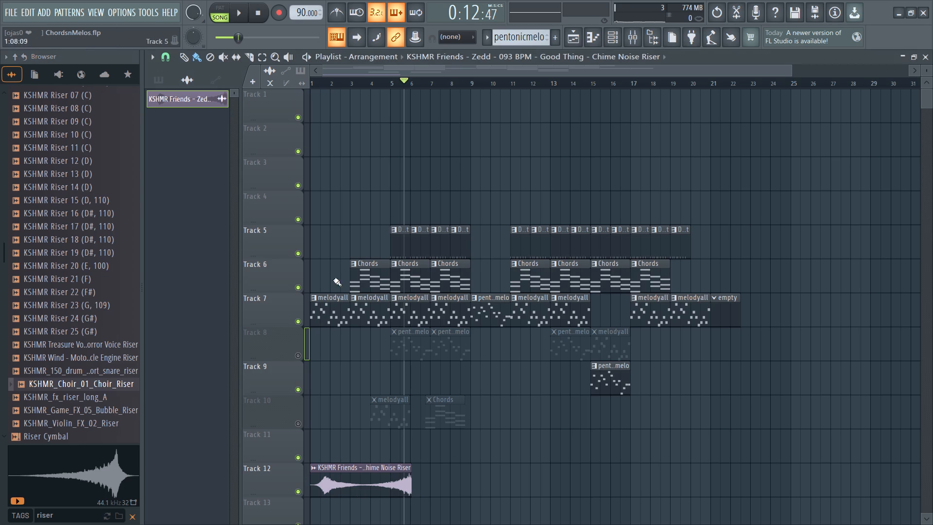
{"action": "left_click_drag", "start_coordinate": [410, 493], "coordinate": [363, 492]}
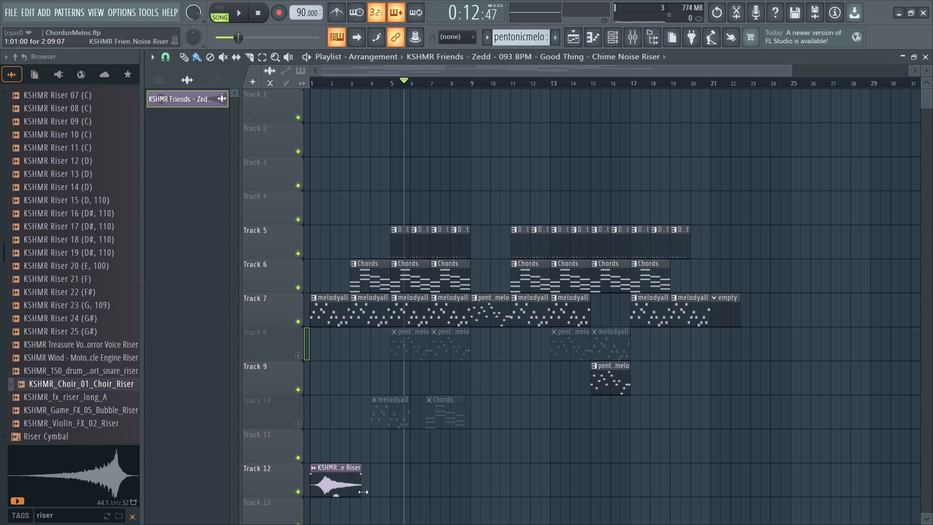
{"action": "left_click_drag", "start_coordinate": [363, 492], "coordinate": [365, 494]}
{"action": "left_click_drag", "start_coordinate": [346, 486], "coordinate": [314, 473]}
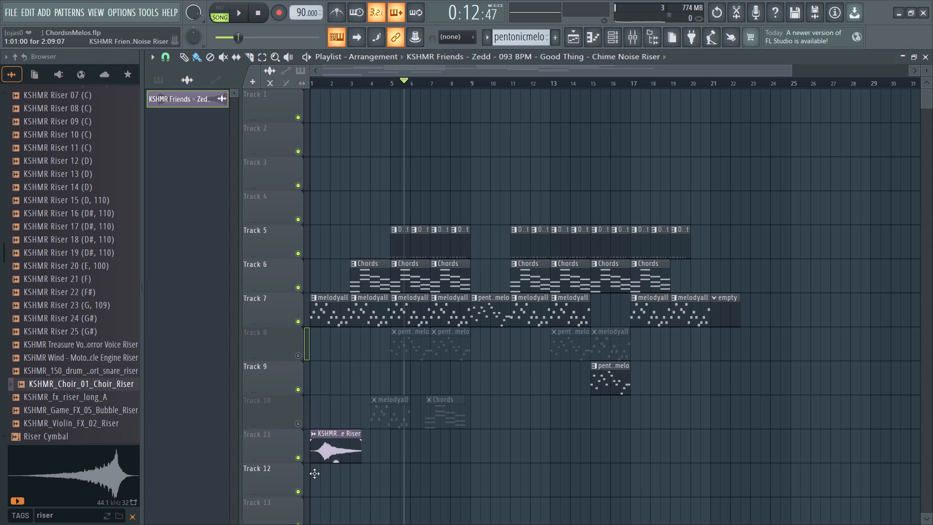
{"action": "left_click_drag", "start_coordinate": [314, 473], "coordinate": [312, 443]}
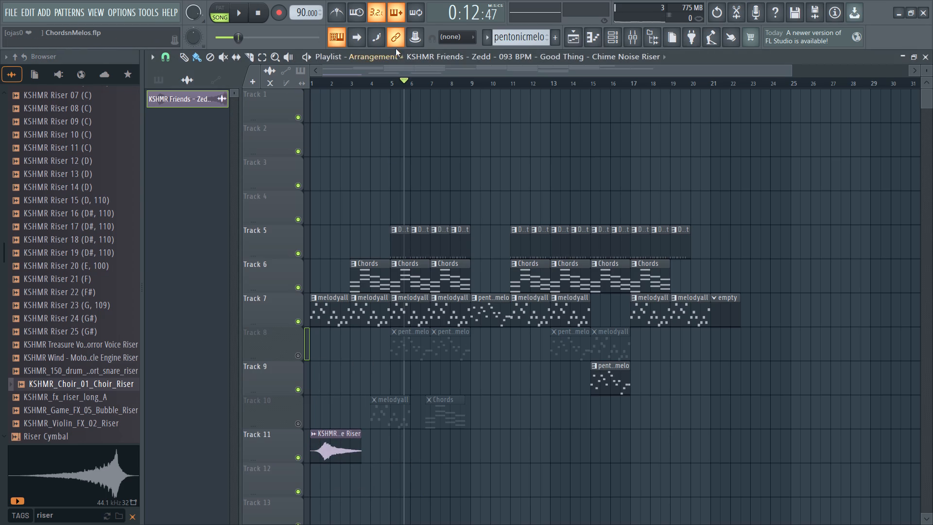
Play the arrangement from bar 1 to hear the riser under the melody.
{"action": "left_click_drag", "start_coordinate": [397, 79], "coordinate": [283, 87]}
{"action": "left_click", "coordinate": [306, 53]}
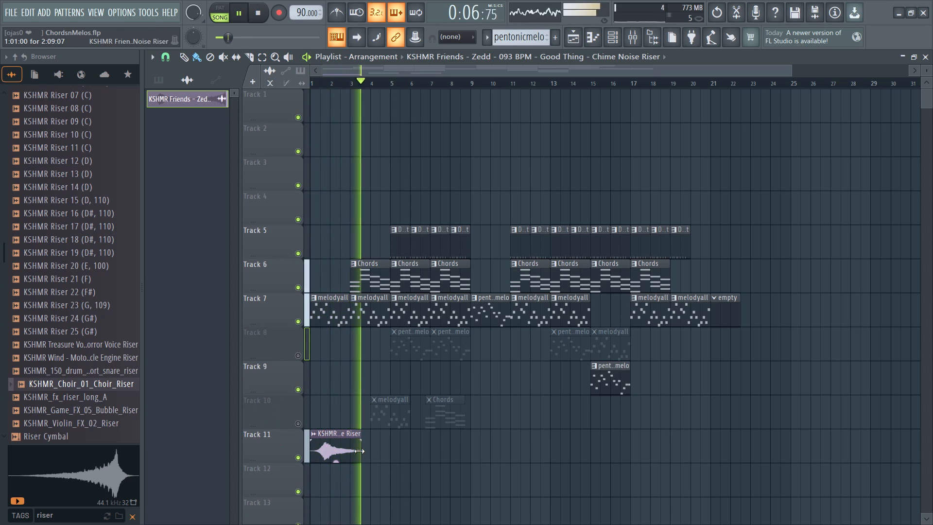
Delete the Chime Noise Riser clip from Track 11.
{"action": "right_click", "coordinate": [324, 454]}
Play the whole arrangement again from bar 1.
{"action": "left_click_drag", "start_coordinate": [363, 82], "coordinate": [230, 75]}
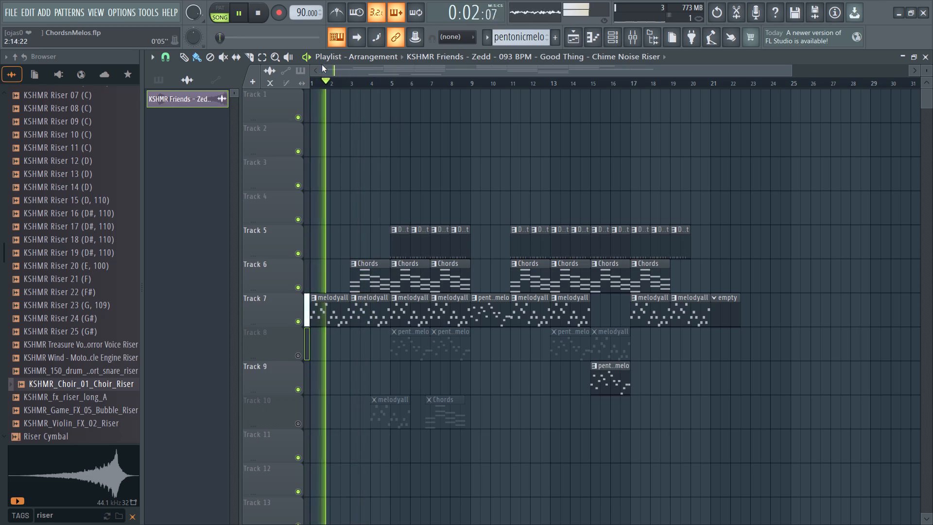
{"action": "left_click", "coordinate": [309, 58]}
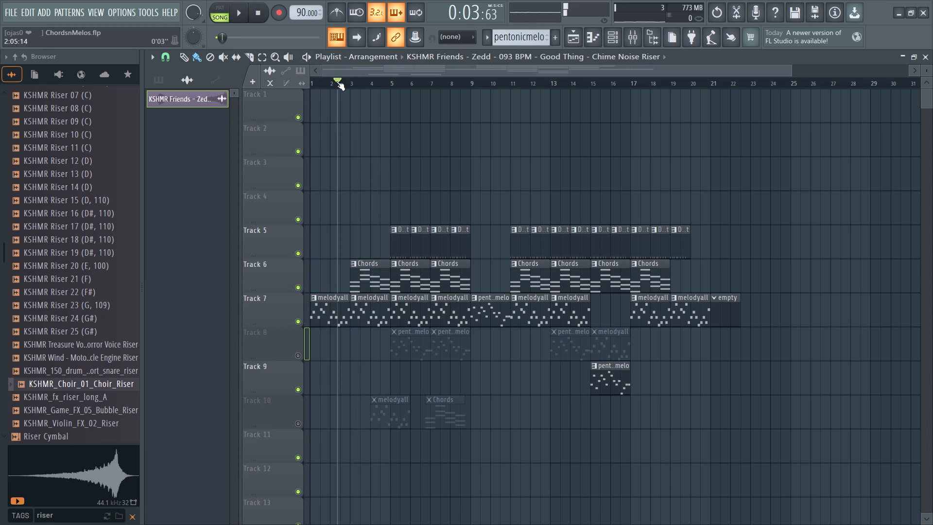
{"action": "left_click_drag", "start_coordinate": [340, 84], "coordinate": [287, 98]}
{"action": "left_click", "coordinate": [310, 58]}
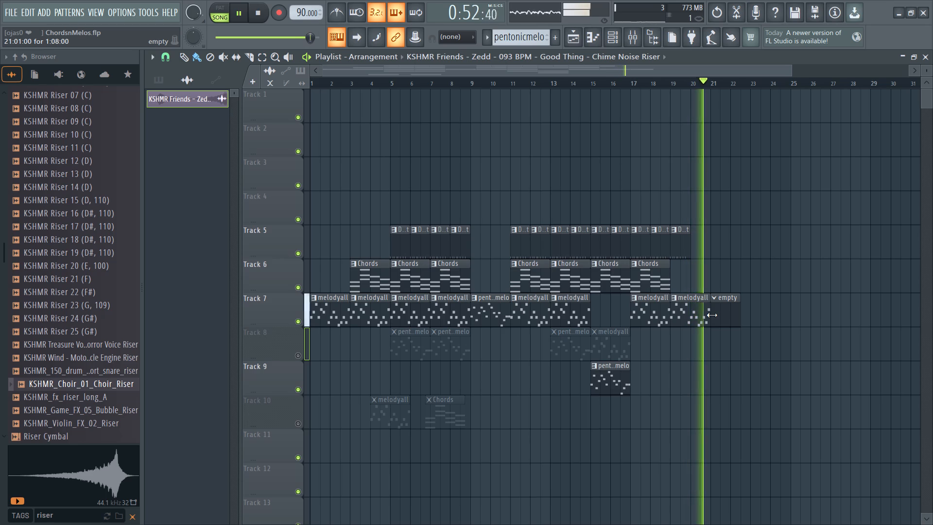
Delete the empty pattern clip at bar 21 on Track 7.
{"action": "right_click", "coordinate": [732, 309]}
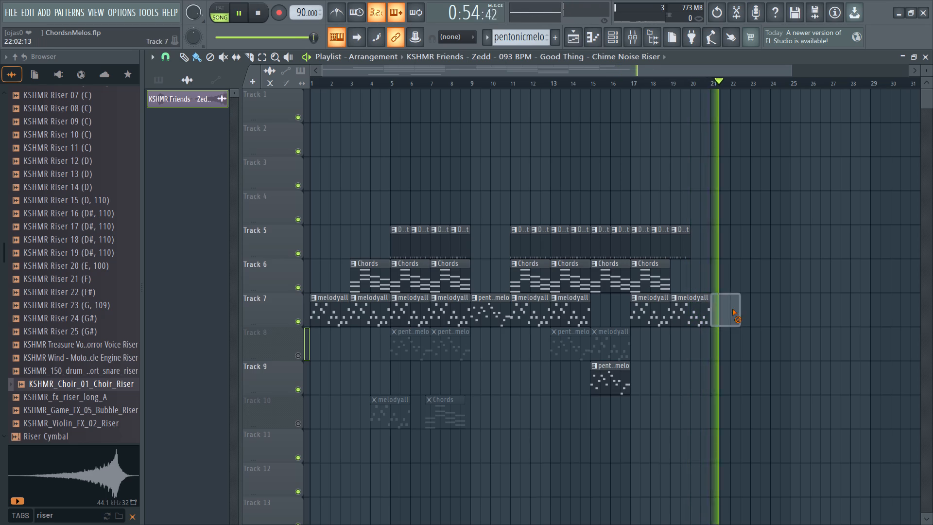
Play the arrangement from bar 11, then again from about the middle of bar 9.
{"action": "left_click_drag", "start_coordinate": [332, 81], "coordinate": [511, 106]}
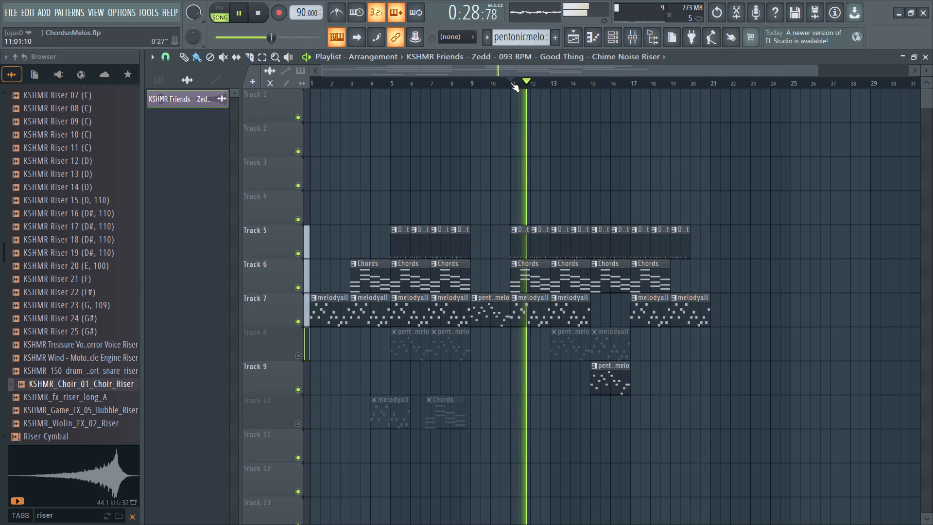
{"action": "left_click_drag", "start_coordinate": [511, 82], "coordinate": [485, 82]}
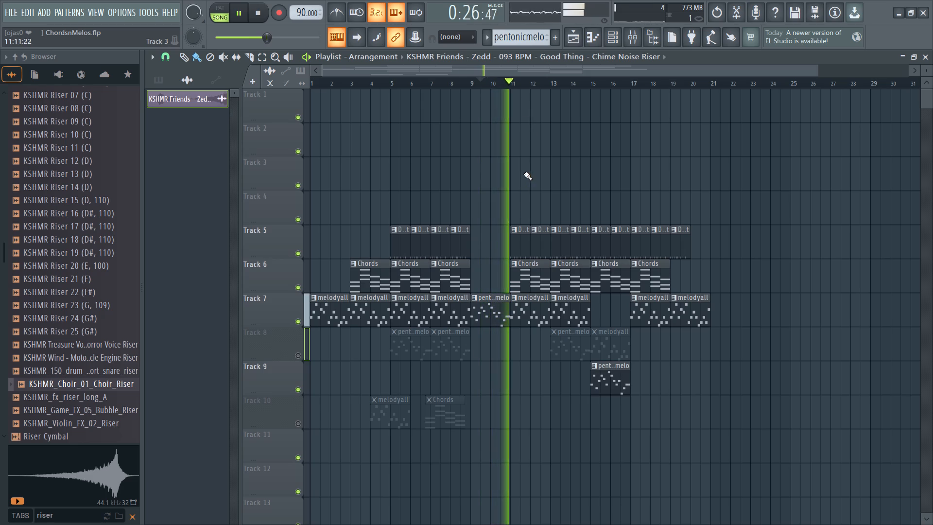
Copy the section of clips from bar 11 to bar 17 on Tracks 5 to 9 so the copy starts at bar 21.
{"action": "left_click_drag", "start_coordinate": [513, 192], "coordinate": [563, 225], "text": "ctrl"}
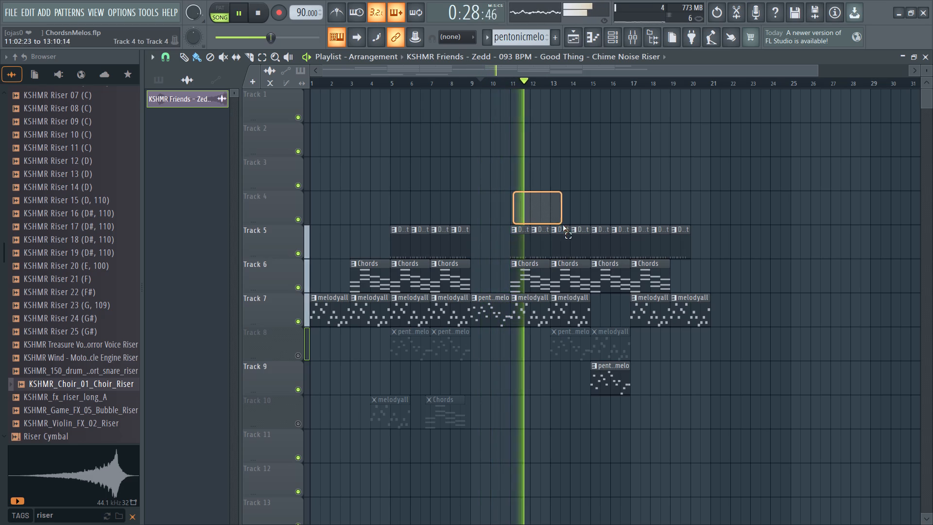
{"action": "left_click_drag", "start_coordinate": [563, 225], "coordinate": [591, 334], "text": "ctrl"}
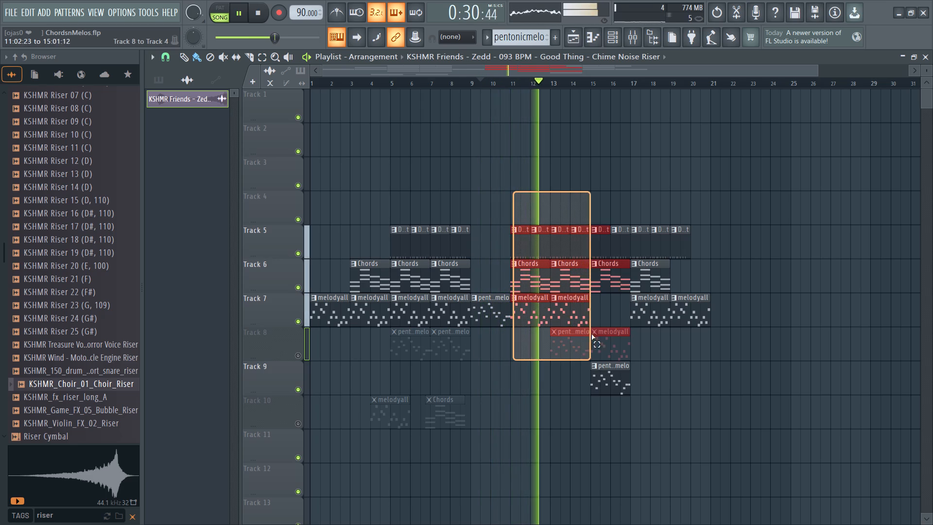
{"action": "left_click_drag", "start_coordinate": [591, 334], "coordinate": [609, 380], "text": "ctrl"}
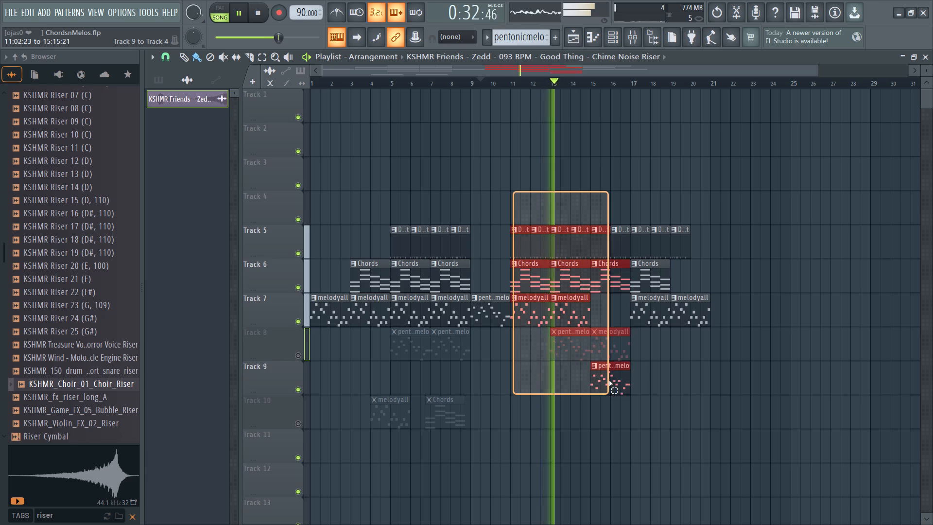
{"action": "left_click_drag", "start_coordinate": [609, 380], "coordinate": [626, 399], "text": "ctrl"}
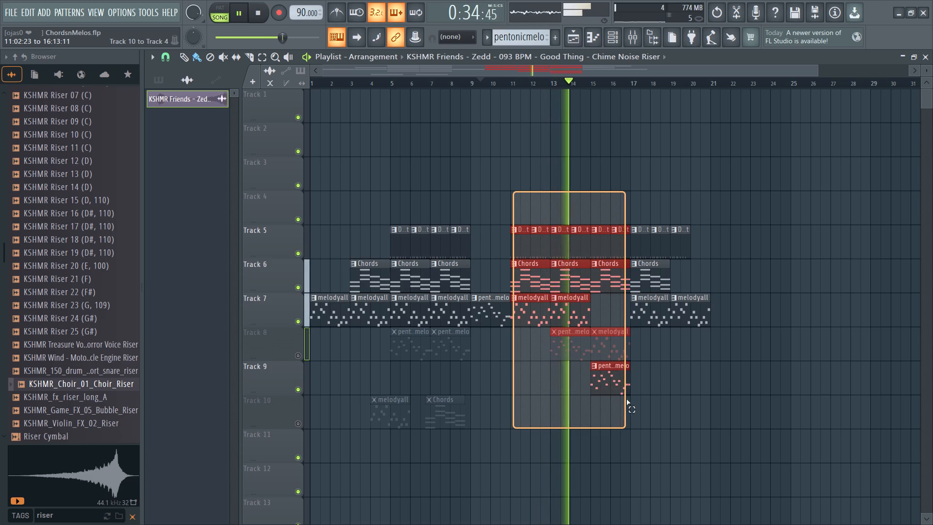
{"action": "left_click_drag", "start_coordinate": [626, 399], "coordinate": [619, 397], "text": "ctrl"}
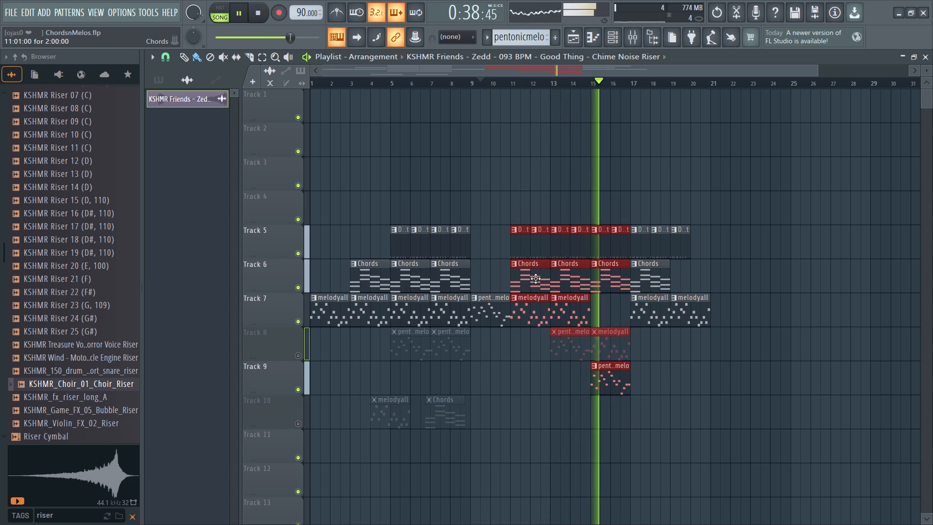
{"action": "left_click_drag", "start_coordinate": [536, 279], "coordinate": [738, 285], "text": "shift"}
{"action": "right_click", "coordinate": [720, 401]}
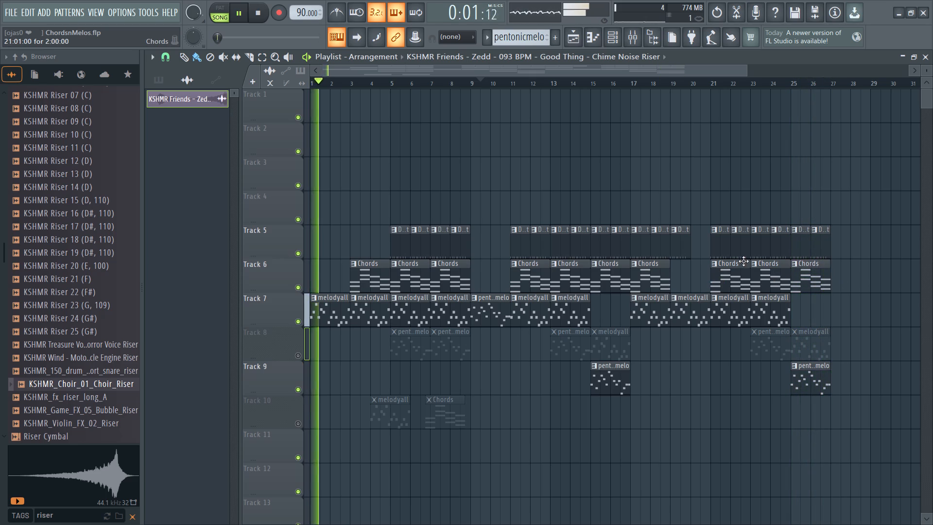
Delete the Chords clip at bar 25 on Track 6.
{"action": "right_click", "coordinate": [813, 278]}
Play the arrangement from about bar 23.
{"action": "left_click", "coordinate": [748, 84]}
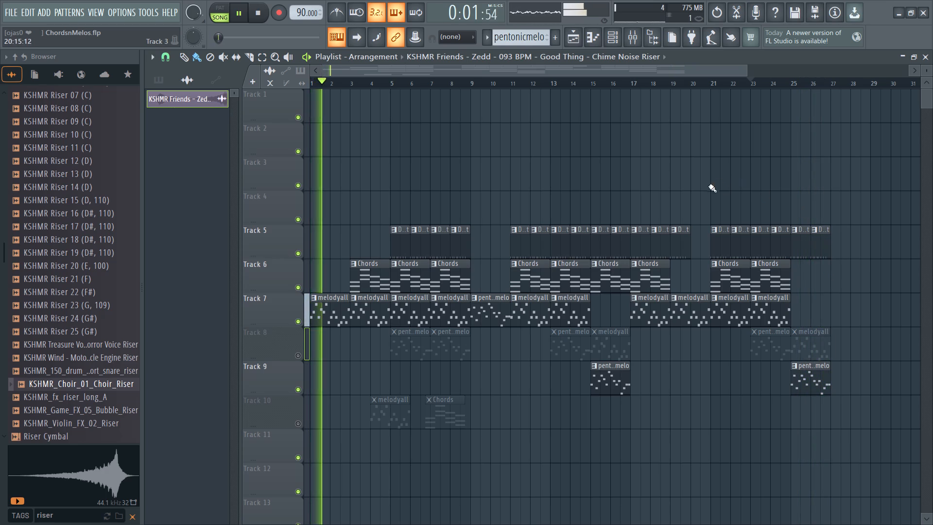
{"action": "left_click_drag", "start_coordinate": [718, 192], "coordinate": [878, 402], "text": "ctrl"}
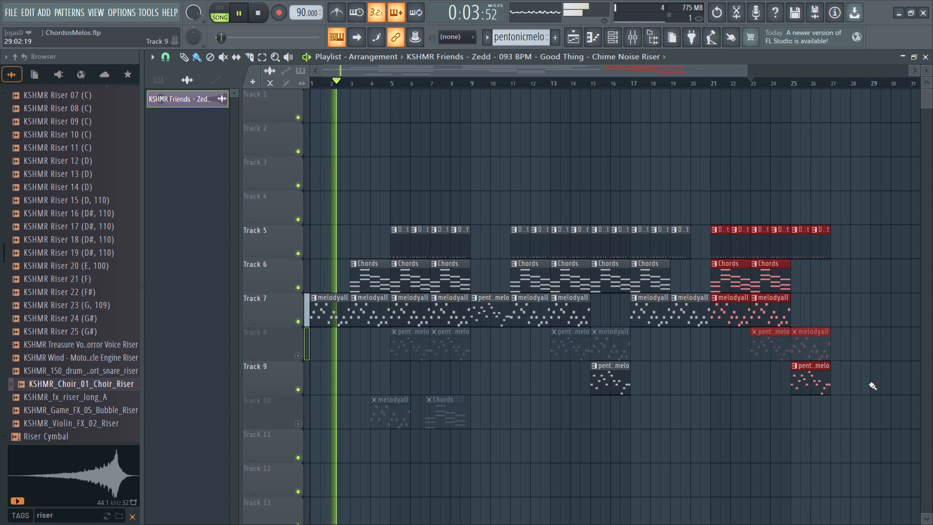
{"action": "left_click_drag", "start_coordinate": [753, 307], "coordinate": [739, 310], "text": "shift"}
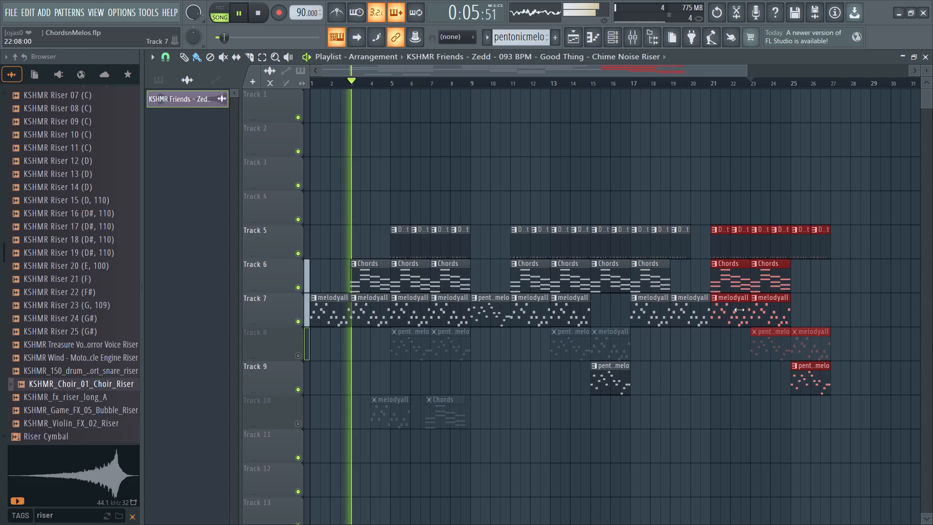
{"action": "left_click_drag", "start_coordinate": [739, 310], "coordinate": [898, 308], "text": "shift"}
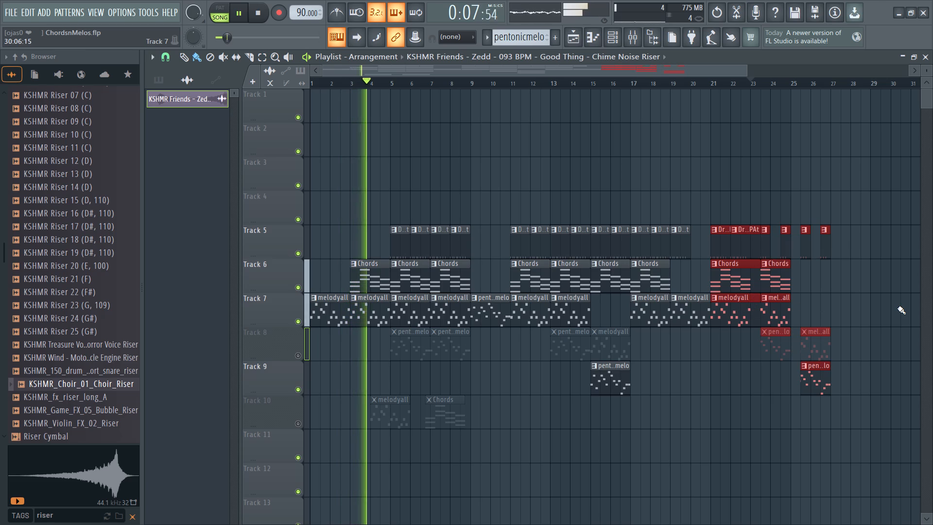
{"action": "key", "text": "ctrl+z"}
Copy the section of clips from bar 21 to bar 27 on Tracks 5 to 9 so the copy starts at bar 27.
{"action": "right_click", "coordinate": [815, 140]}
{"action": "left_click_drag", "start_coordinate": [700, 140], "coordinate": [862, 510], "text": "ctrl"}
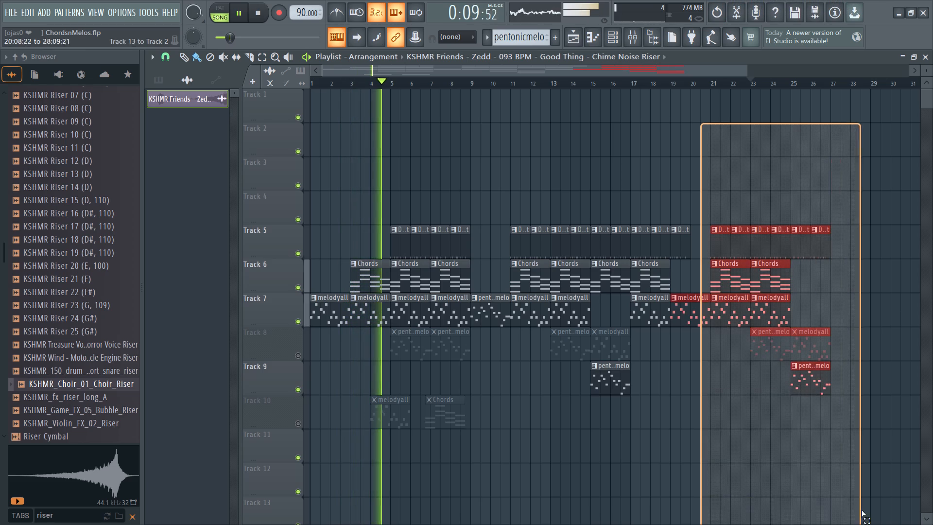
{"action": "left_click_drag", "start_coordinate": [862, 510], "coordinate": [864, 503], "text": "ctrl"}
{"action": "right_click", "coordinate": [796, 130]}
{"action": "left_click_drag", "start_coordinate": [711, 157], "coordinate": [863, 498], "text": "ctrl"}
{"action": "left_click_drag", "start_coordinate": [727, 282], "coordinate": [757, 285], "text": "shift"}
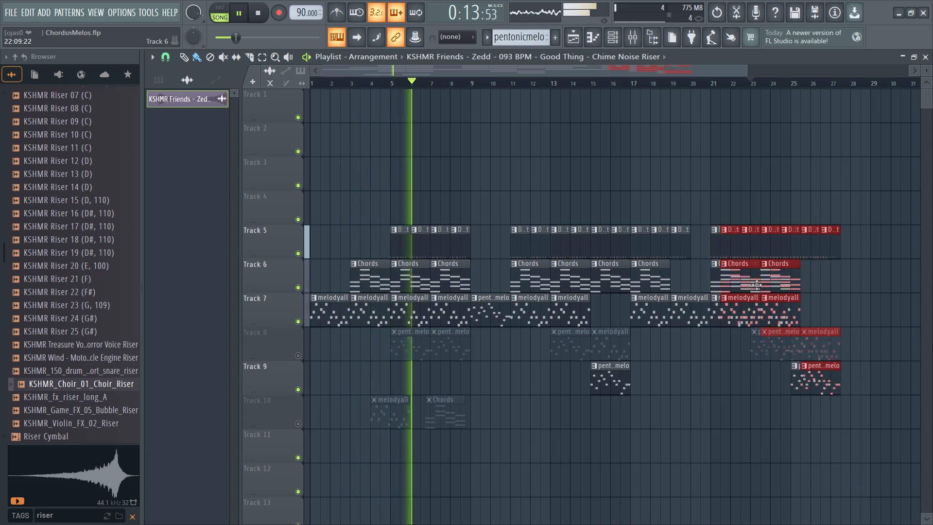
{"action": "left_click_drag", "start_coordinate": [757, 285], "coordinate": [843, 297], "text": "shift"}
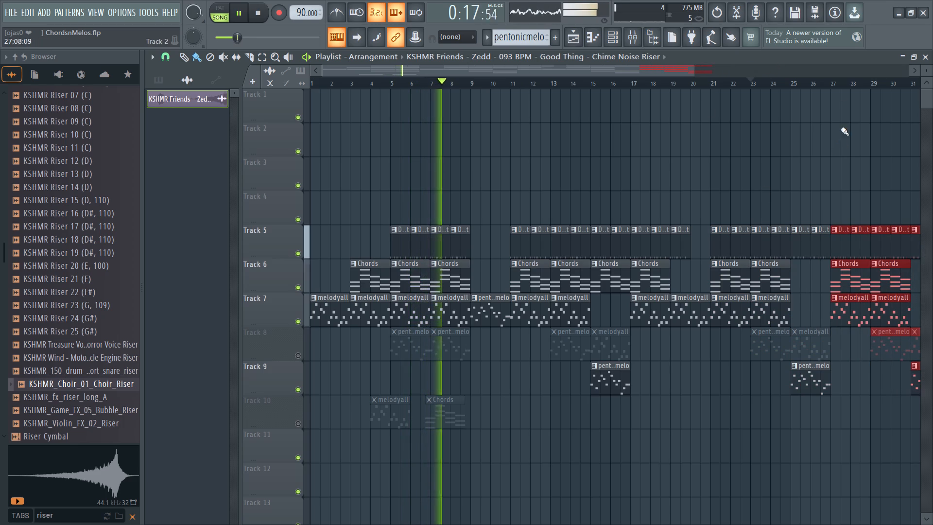
Add a Chords clip at bar 25 on Track 6, reusing the existing Chords pattern.
{"action": "left_click_drag", "start_coordinate": [704, 70], "coordinate": [851, 72]}
{"action": "left_click_drag", "start_coordinate": [698, 67], "coordinate": [601, 80]}
{"action": "left_click_drag", "start_coordinate": [601, 76], "coordinate": [578, 75]}
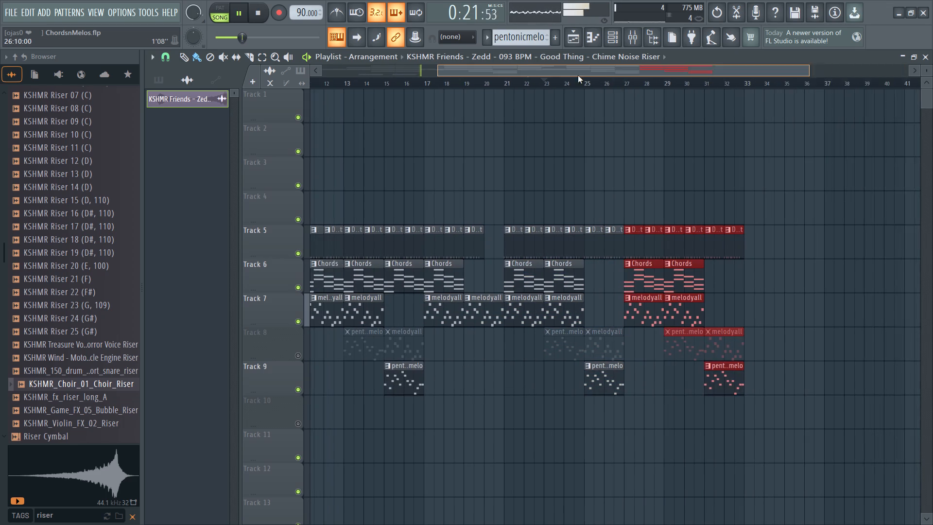
{"action": "left_click_drag", "start_coordinate": [578, 75], "coordinate": [559, 75]}
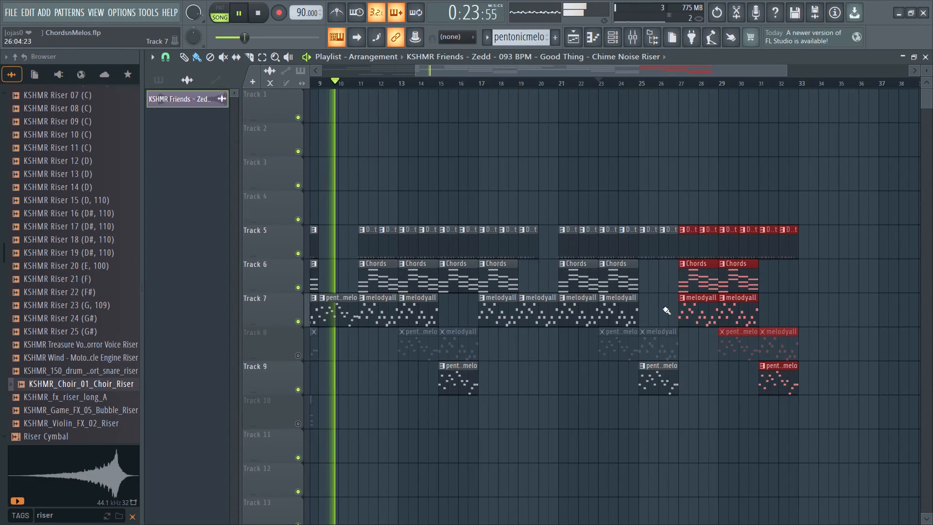
{"action": "left_click", "coordinate": [612, 278]}
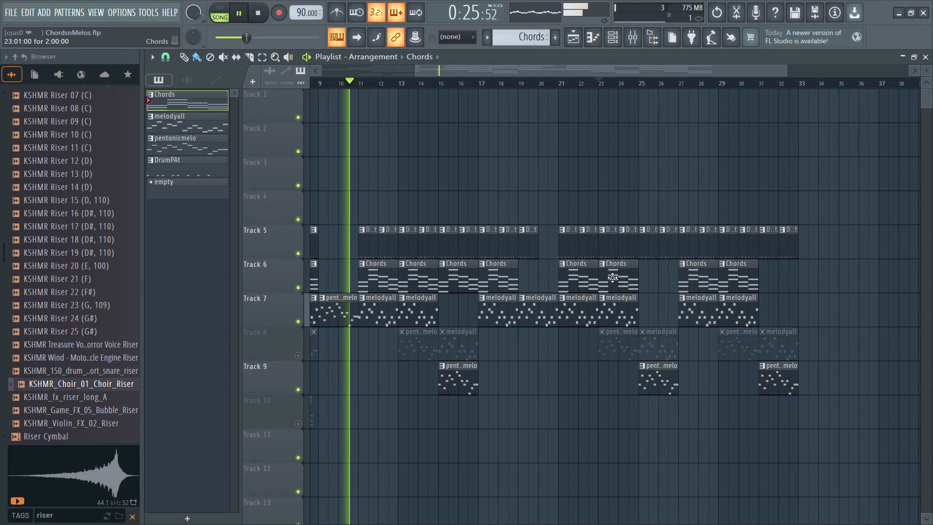
{"action": "left_click", "coordinate": [640, 277]}
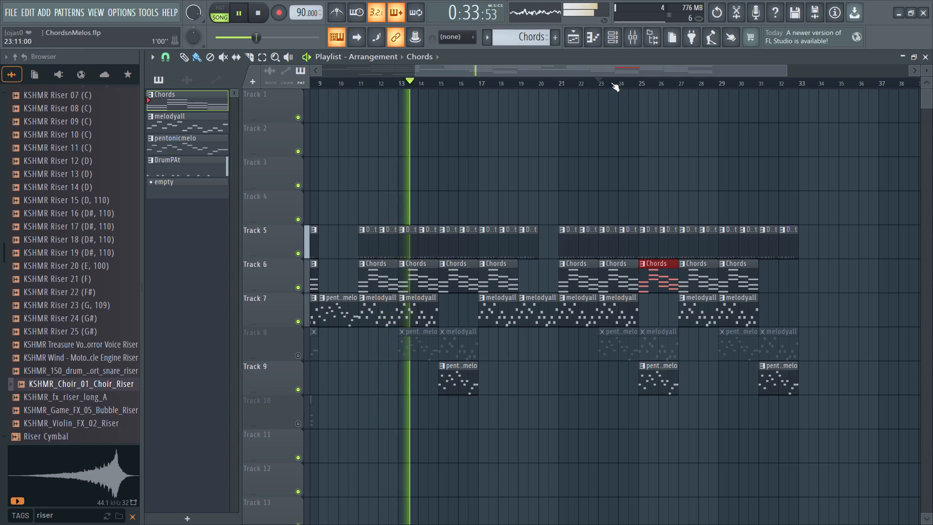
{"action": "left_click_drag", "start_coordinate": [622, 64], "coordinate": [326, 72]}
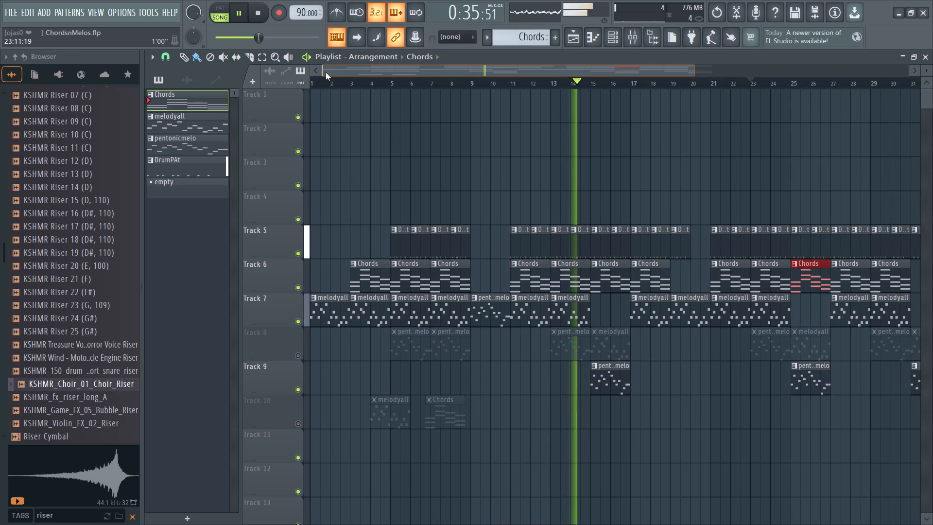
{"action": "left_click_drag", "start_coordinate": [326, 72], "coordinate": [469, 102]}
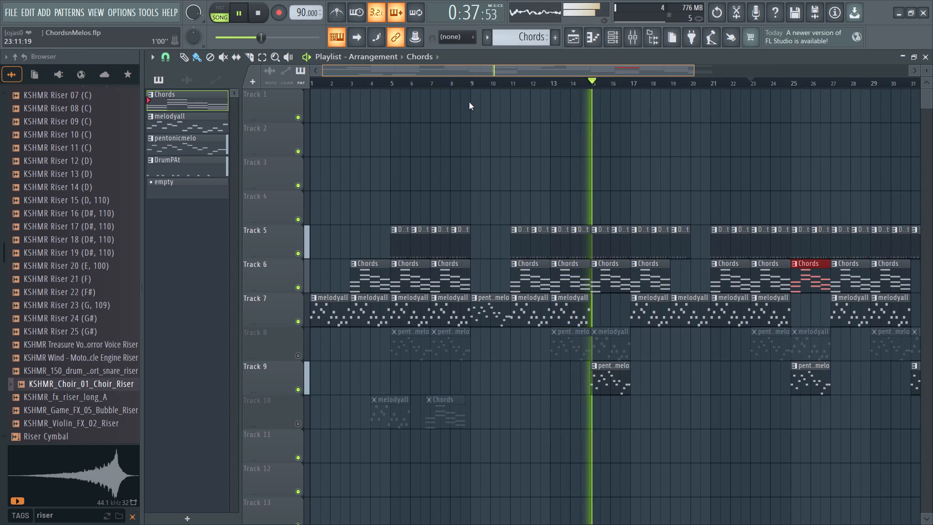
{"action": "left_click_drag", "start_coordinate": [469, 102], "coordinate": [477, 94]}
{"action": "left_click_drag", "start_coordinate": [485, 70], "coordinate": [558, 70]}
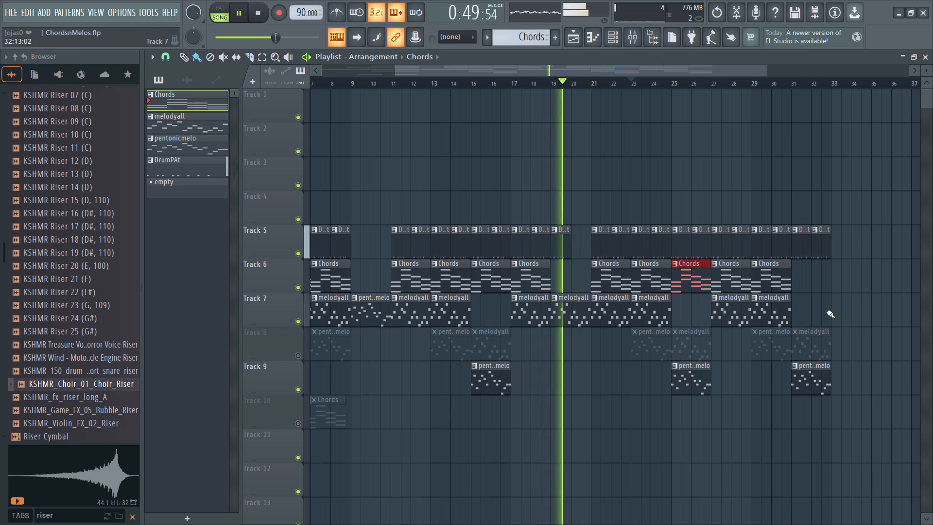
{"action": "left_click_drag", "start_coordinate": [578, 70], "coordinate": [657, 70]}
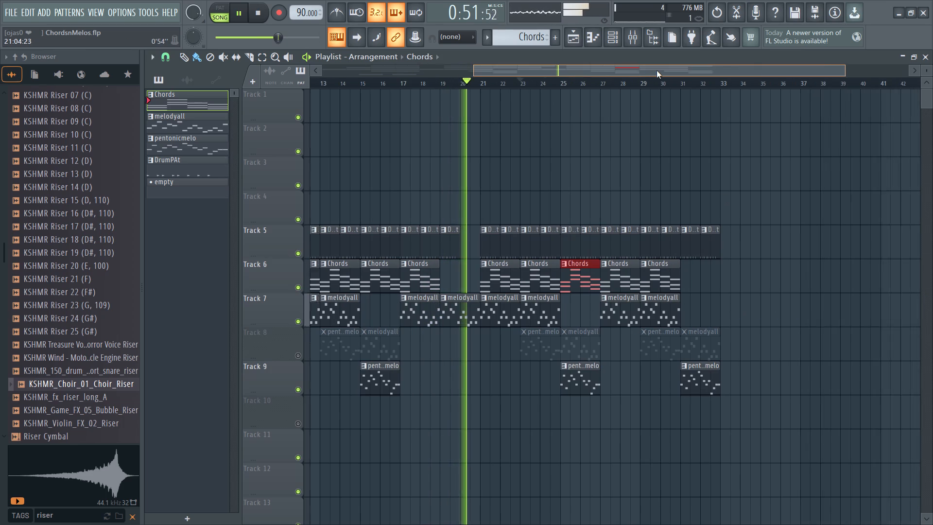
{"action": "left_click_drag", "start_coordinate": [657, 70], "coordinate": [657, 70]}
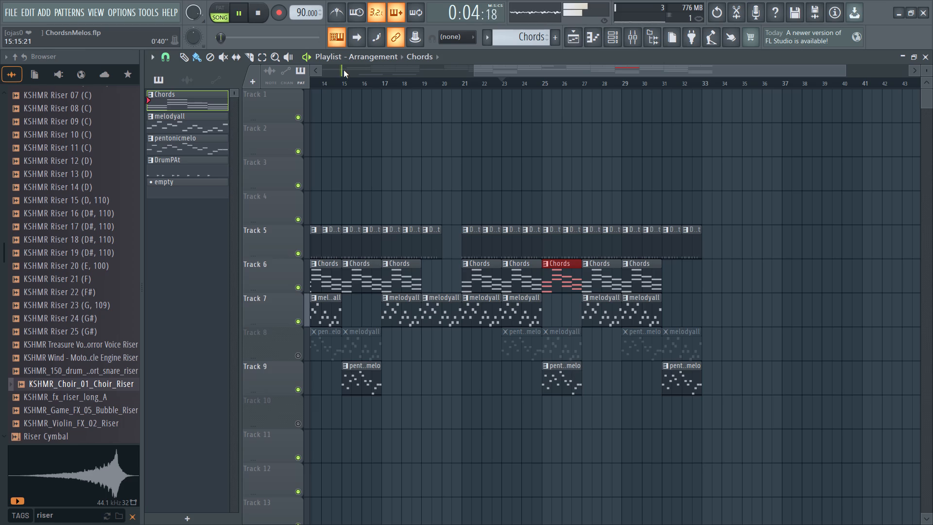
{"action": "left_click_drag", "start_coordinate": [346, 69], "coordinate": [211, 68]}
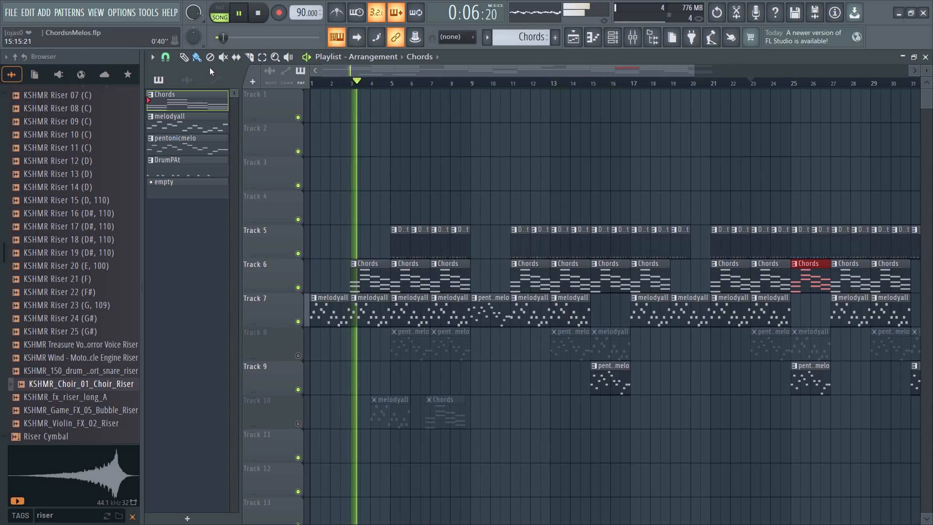
Play the arrangement from about bar 21 and place a melodyall clip at bar 33 on Track 7.
{"action": "left_click", "coordinate": [334, 320]}
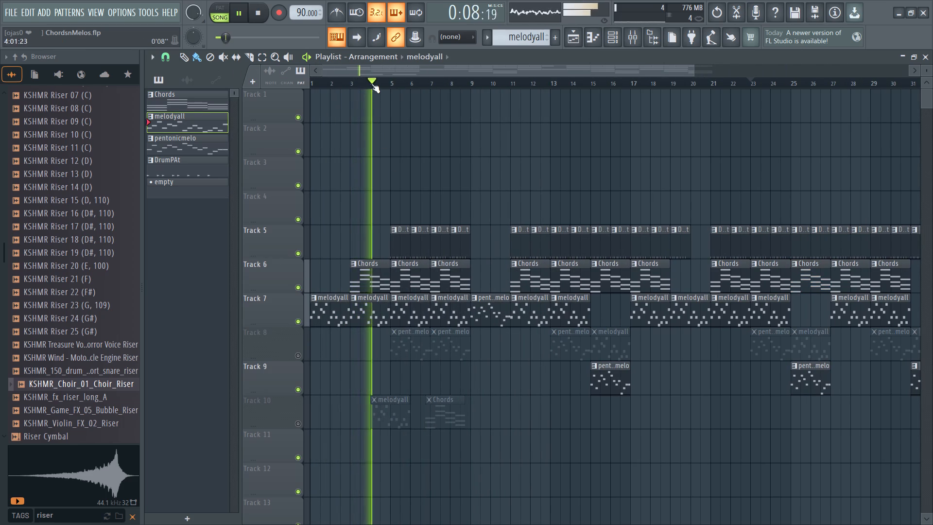
{"action": "left_click_drag", "start_coordinate": [371, 84], "coordinate": [932, 160]}
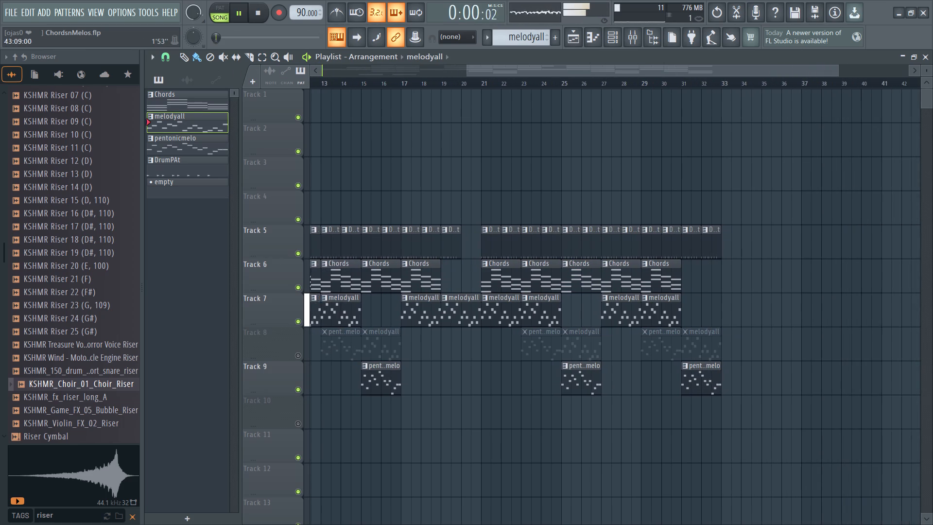
{"action": "left_click_drag", "start_coordinate": [932, 160], "coordinate": [932, 178]}
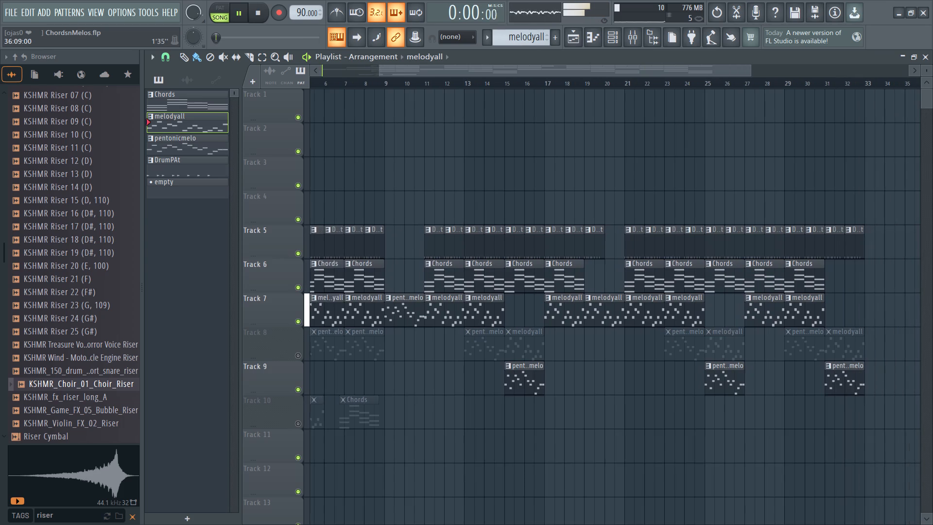
{"action": "left_click_drag", "start_coordinate": [932, 178], "coordinate": [511, 198]}
{"action": "left_click", "coordinate": [771, 385]}
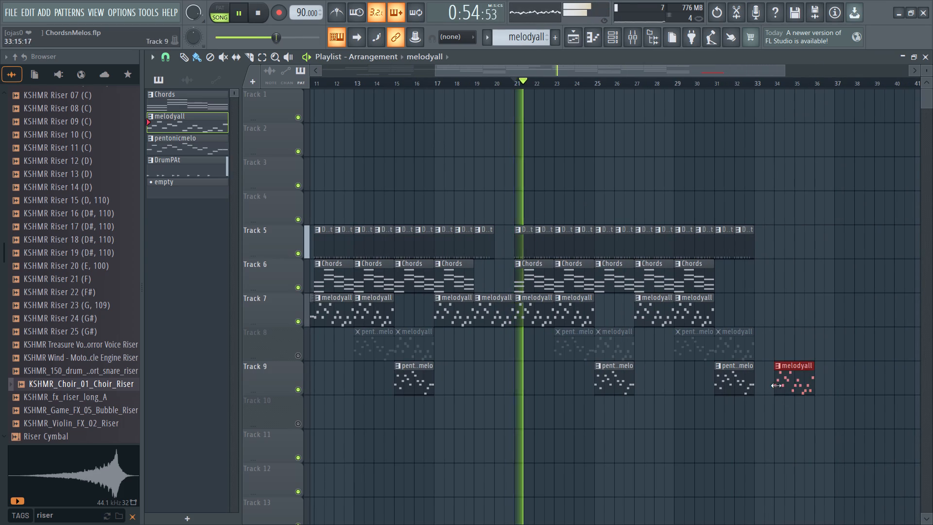
{"action": "left_click_drag", "start_coordinate": [795, 383], "coordinate": [770, 334]}
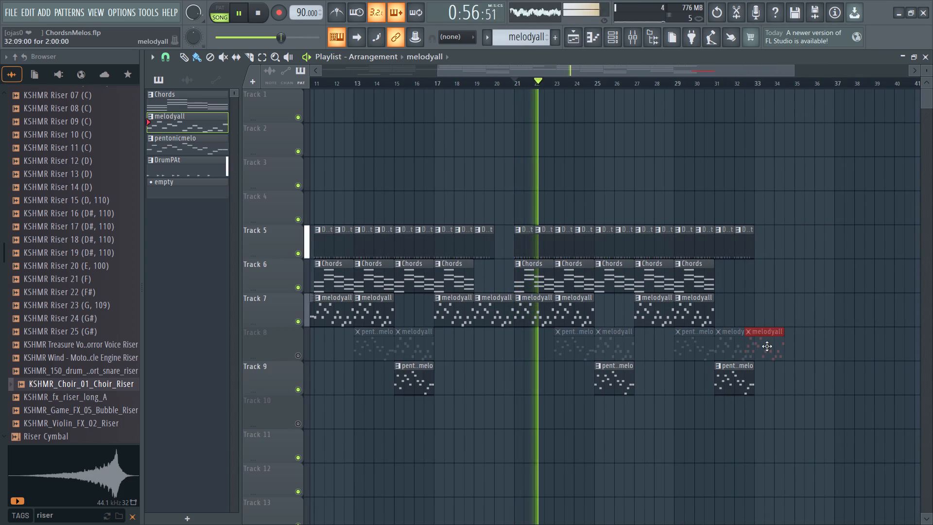
{"action": "left_click_drag", "start_coordinate": [767, 346], "coordinate": [777, 302]}
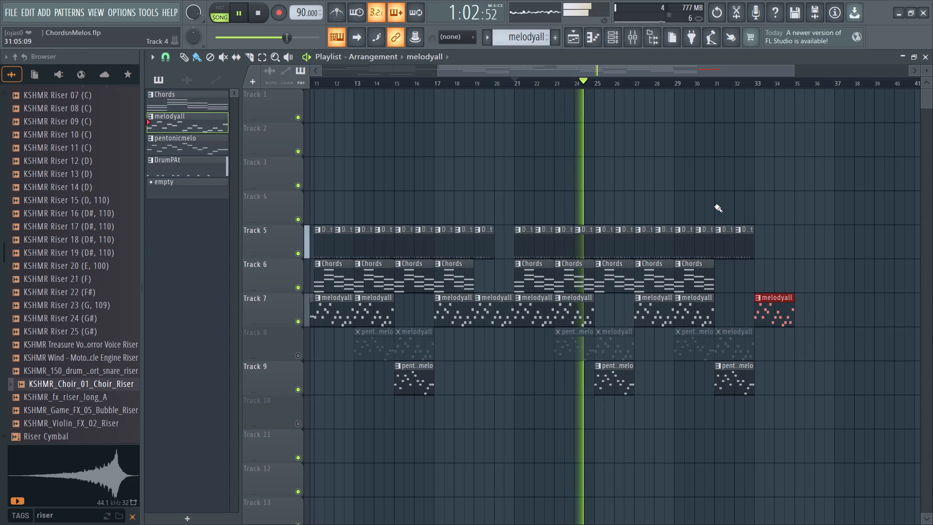
Play the arrangement from bar 29, then again from bar 31.
{"action": "left_click", "coordinate": [678, 83]}
{"action": "left_click", "coordinate": [714, 86]}
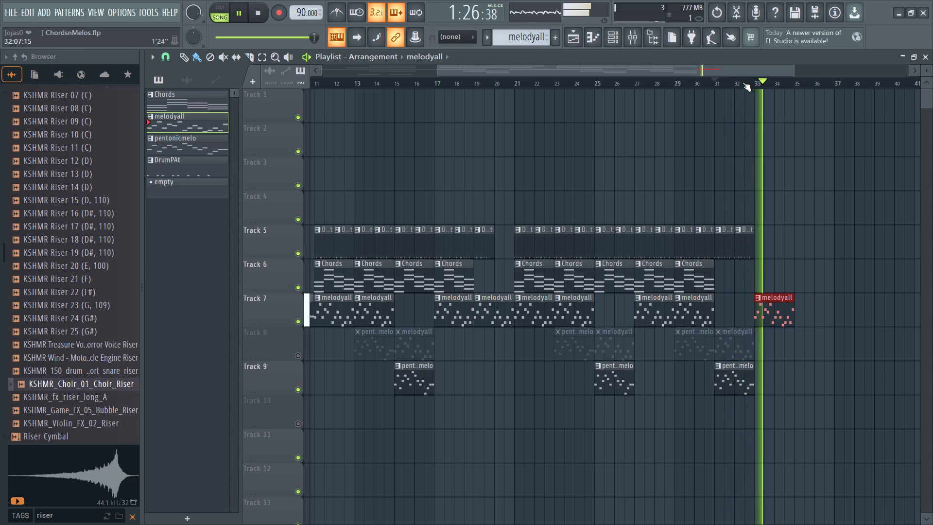
Place two consecutive DrumPAt clips on Track 5, at bars 35 and 36.
{"action": "left_click", "coordinate": [727, 246]}
{"action": "left_click", "coordinate": [819, 239]}
{"action": "left_click_drag", "start_coordinate": [824, 237], "coordinate": [824, 237]}
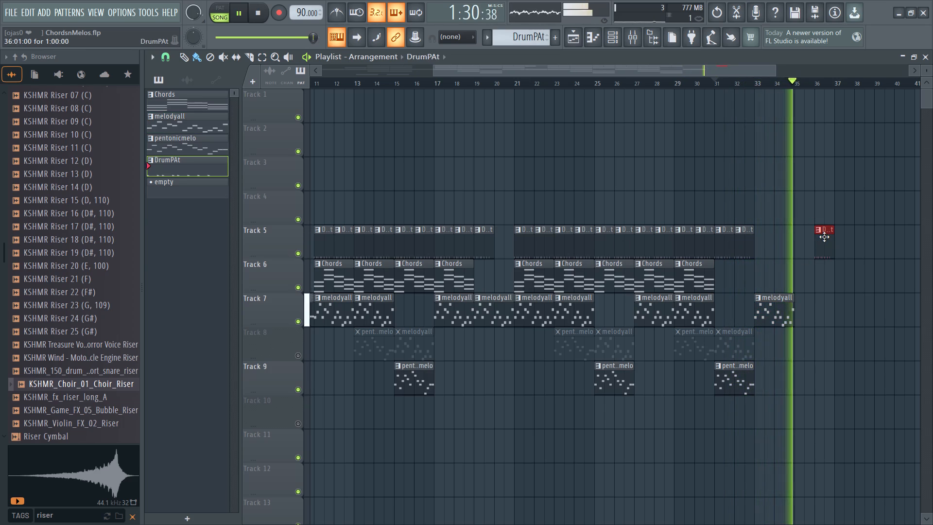
{"action": "left_click_drag", "start_coordinate": [824, 237], "coordinate": [812, 237]}
{"action": "left_click_drag", "start_coordinate": [817, 237], "coordinate": [811, 239]}
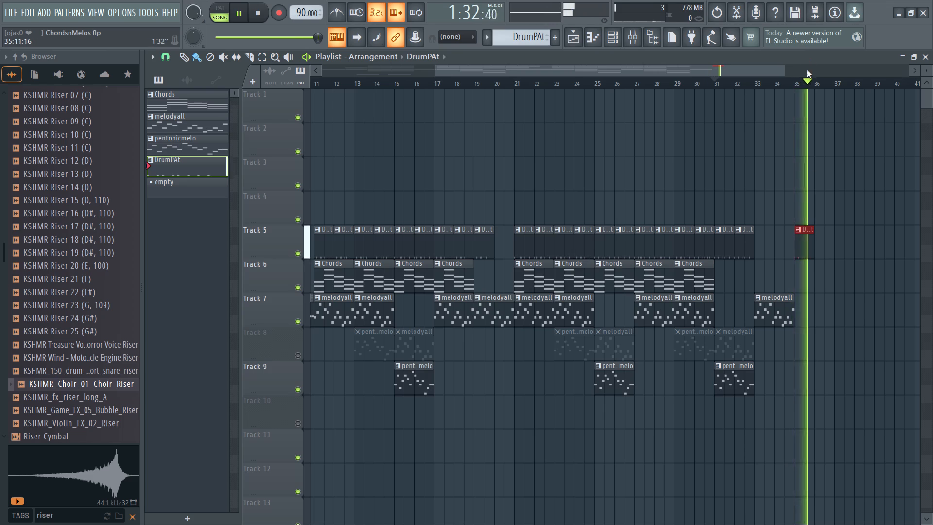
{"action": "left_click_drag", "start_coordinate": [806, 77], "coordinate": [764, 83]}
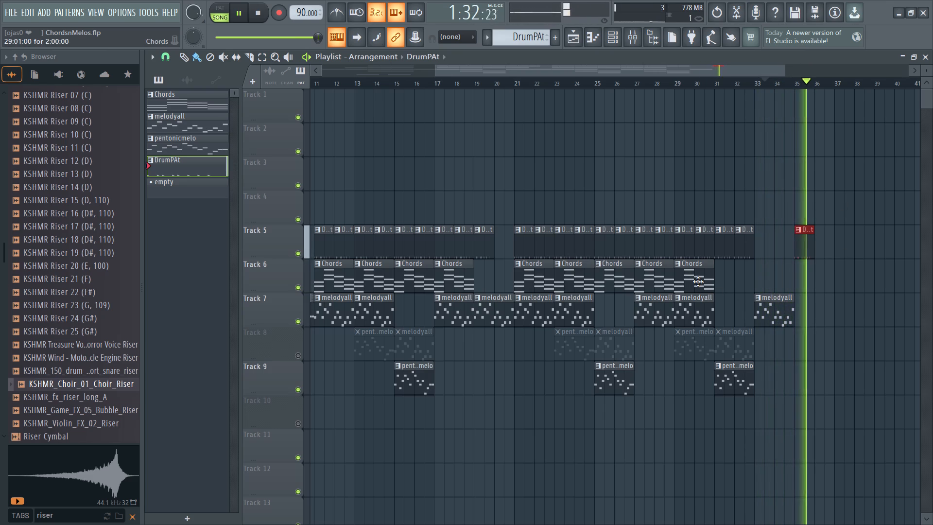
{"action": "left_click", "coordinate": [839, 245]}
{"action": "left_click_drag", "start_coordinate": [847, 243], "coordinate": [829, 243]}
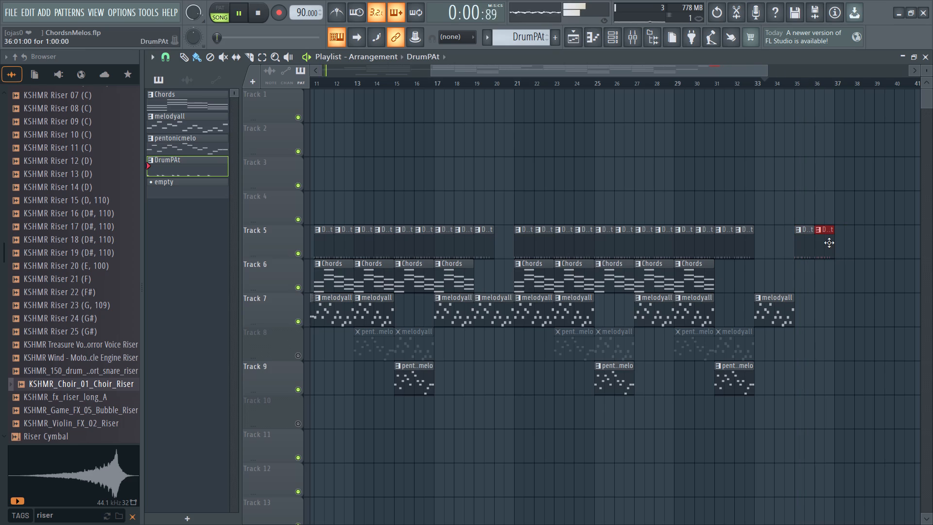
{"action": "left_click_drag", "start_coordinate": [829, 243], "coordinate": [829, 243]}
{"action": "left_click", "coordinate": [769, 127]}
{"action": "right_click", "coordinate": [778, 142]}
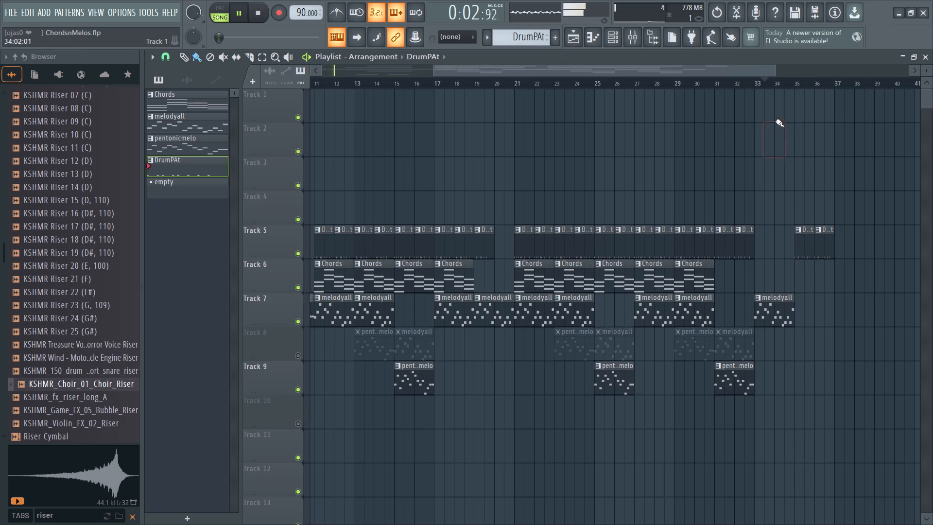
Play the arrangement from shortly after bar 33, then pause playback.
{"action": "left_click", "coordinate": [772, 81]}
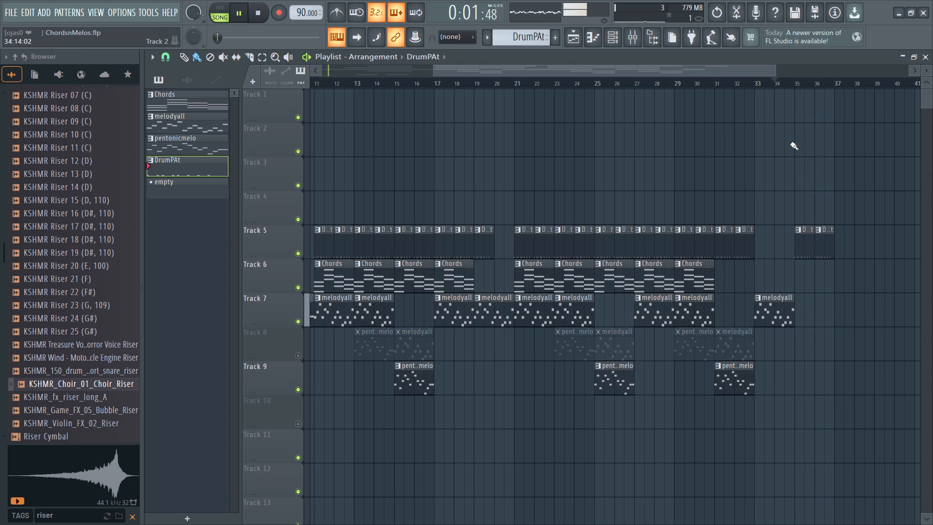
{"action": "left_click", "coordinate": [762, 81]}
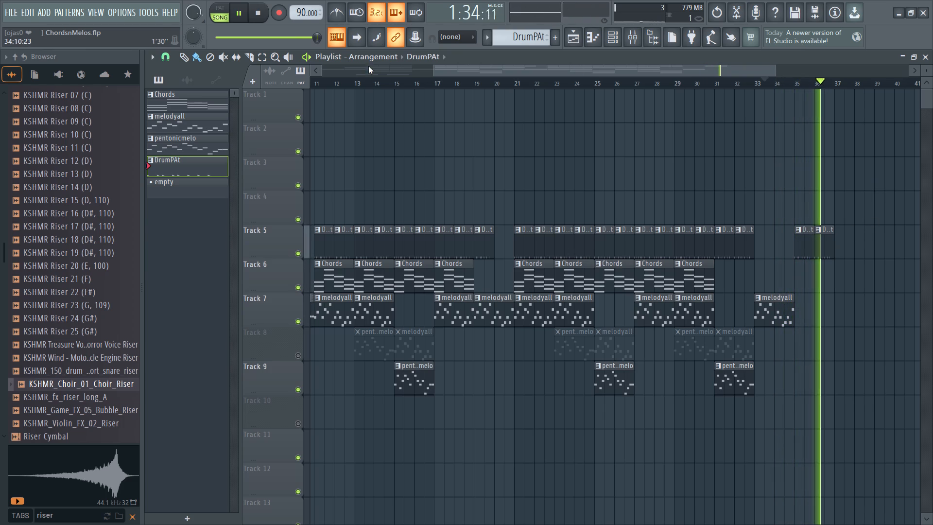
{"action": "left_click", "coordinate": [304, 54]}
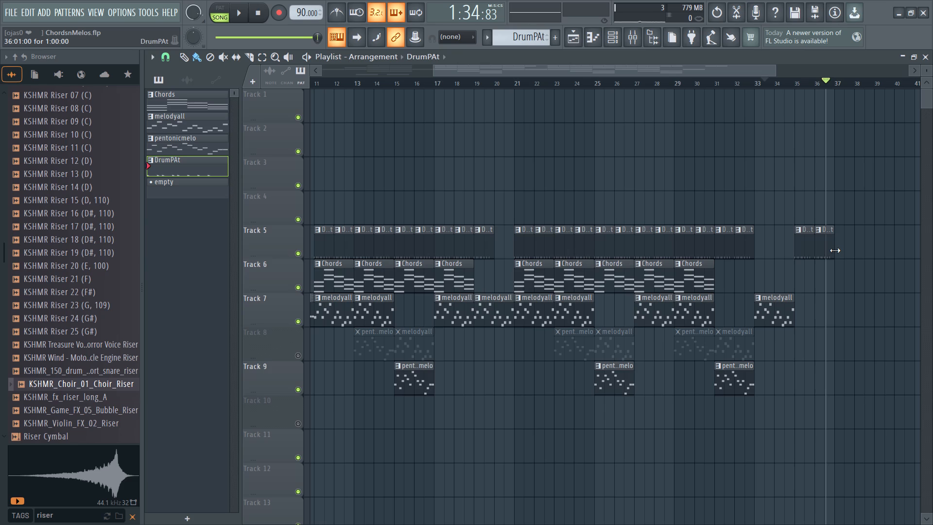
Shorten the DrumPAt clip at bar 36 on Track 5 to half a bar.
{"action": "left_click_drag", "start_coordinate": [835, 252], "coordinate": [826, 252]}
Copy the two DrumPAt clips at bars 35 and 36 on Track 5 directly after themselves, starting at the middle of bar 36.
{"action": "left_click", "coordinate": [799, 207]}
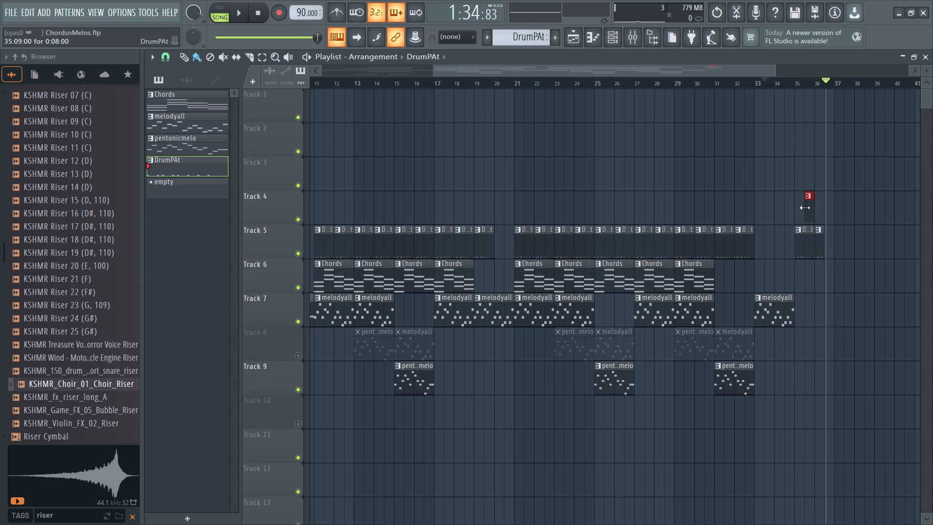
{"action": "right_click", "coordinate": [805, 208]}
{"action": "left_click_drag", "start_coordinate": [801, 204], "coordinate": [853, 262], "text": "ctrl"}
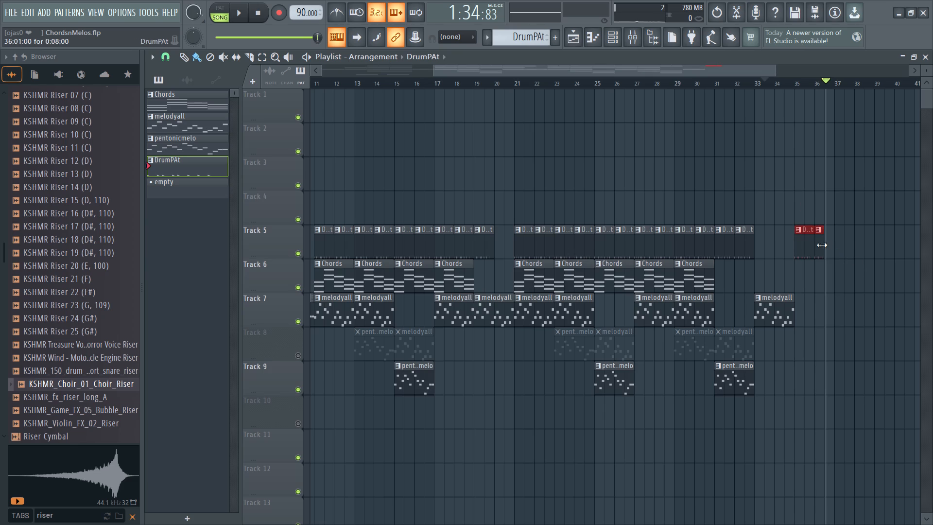
{"action": "left_click_drag", "start_coordinate": [803, 244], "coordinate": [835, 245], "text": "shift"}
Play the arrangement from shortly after bar 31.
{"action": "left_click_drag", "start_coordinate": [823, 82], "coordinate": [724, 86]}
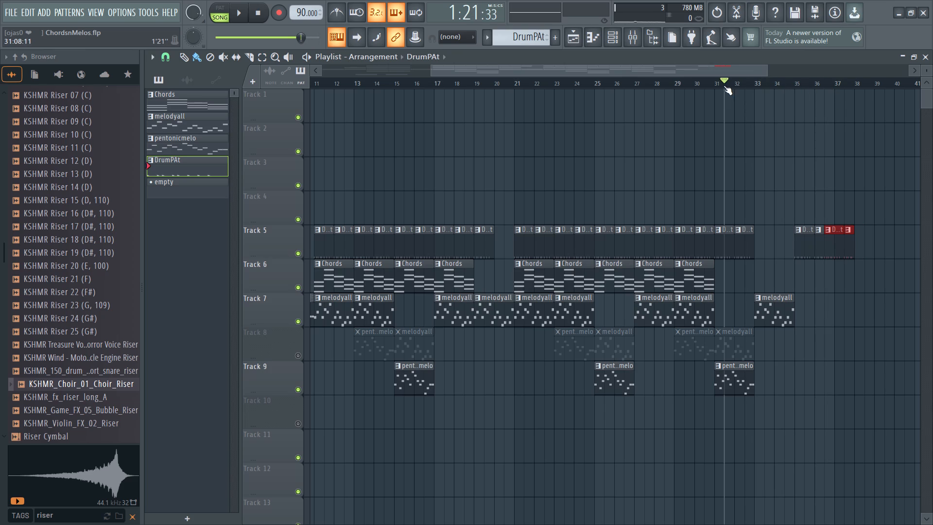
{"action": "left_click", "coordinate": [309, 56]}
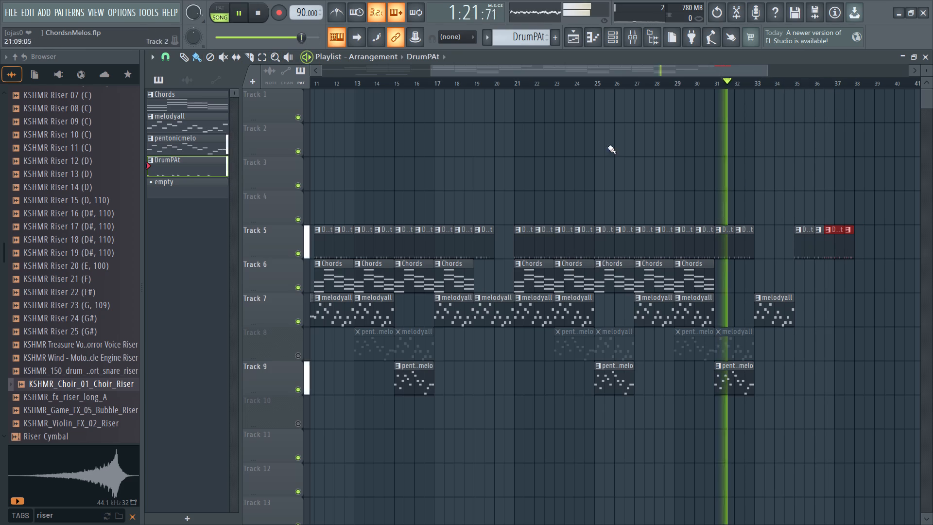
Clear the clip selection and replay the arrangement from just before bar 33.
{"action": "right_click", "coordinate": [911, 300]}
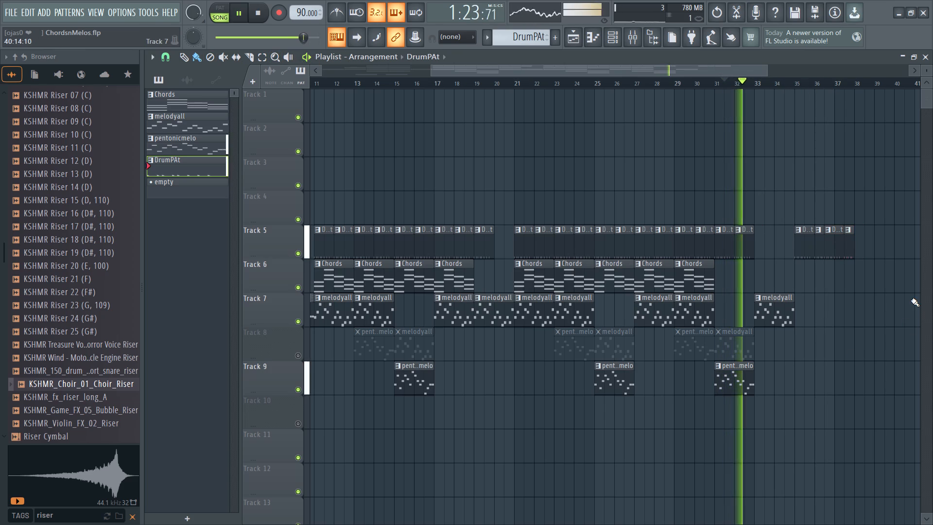
{"action": "right_click", "coordinate": [879, 357]}
{"action": "right_click", "coordinate": [879, 357]}
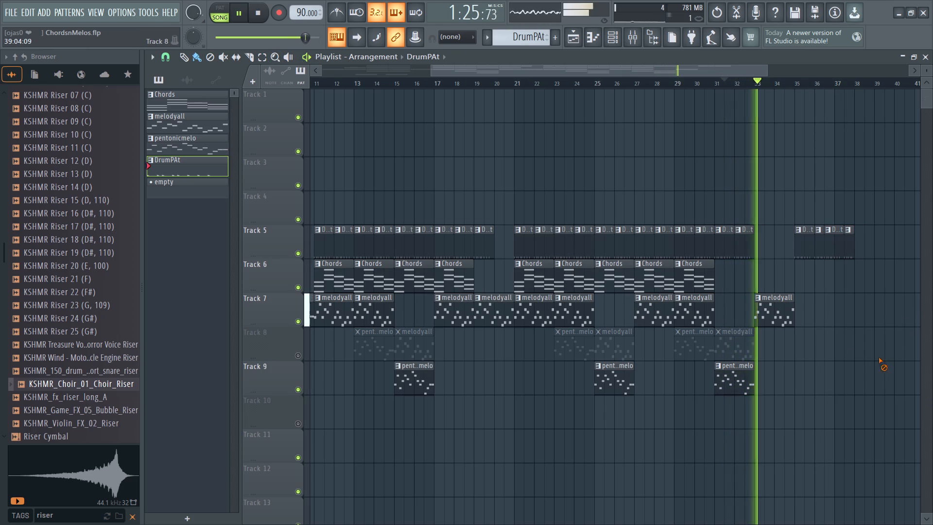
{"action": "right_click", "coordinate": [879, 357]}
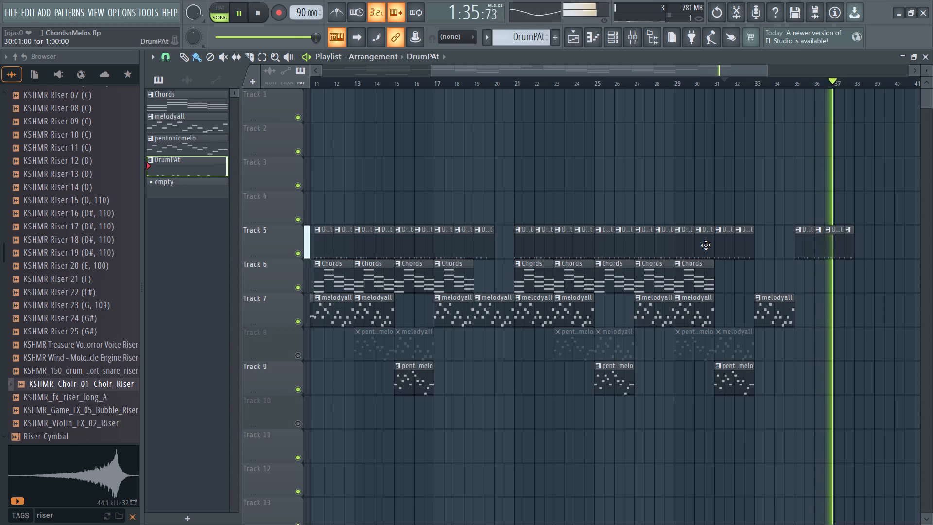
{"action": "left_click_drag", "start_coordinate": [834, 82], "coordinate": [751, 82]}
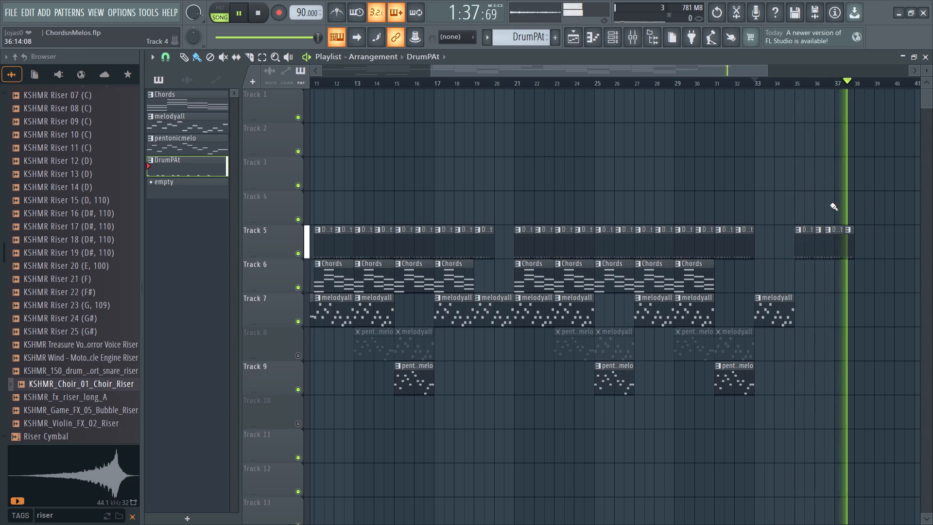
Move the two DrumPAt clips starting at the middle of bar 36 on Track 5 so they start at bar 37.
{"action": "left_click_drag", "start_coordinate": [830, 209], "coordinate": [852, 235], "text": "shift"}
{"action": "right_click", "coordinate": [858, 216]}
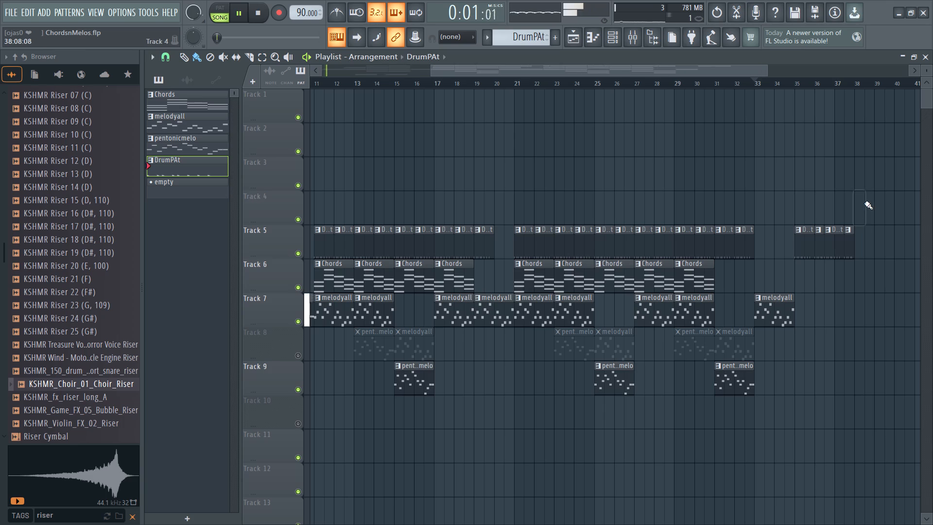
{"action": "left_click_drag", "start_coordinate": [868, 197], "coordinate": [877, 175], "text": "shift"}
{"action": "right_click", "coordinate": [879, 204]}
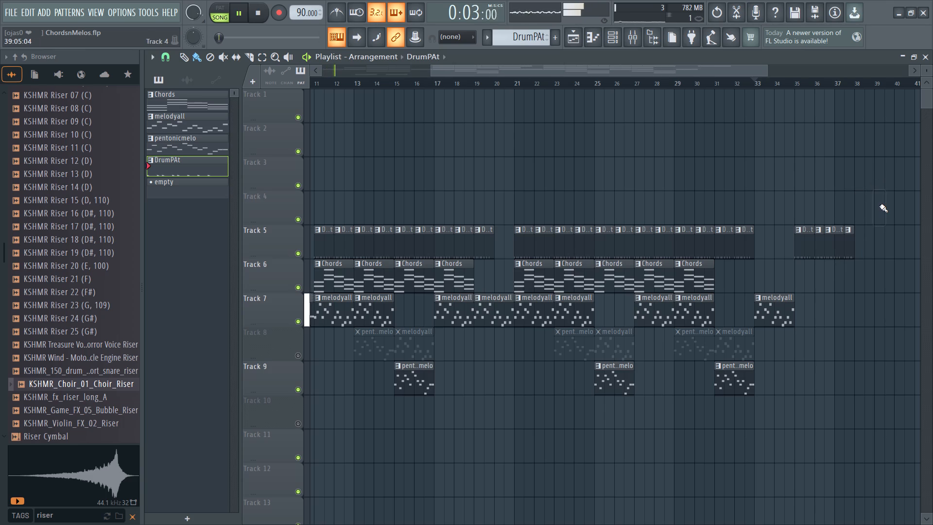
{"action": "left_click_drag", "start_coordinate": [885, 202], "coordinate": [833, 274], "text": "ctrl"}
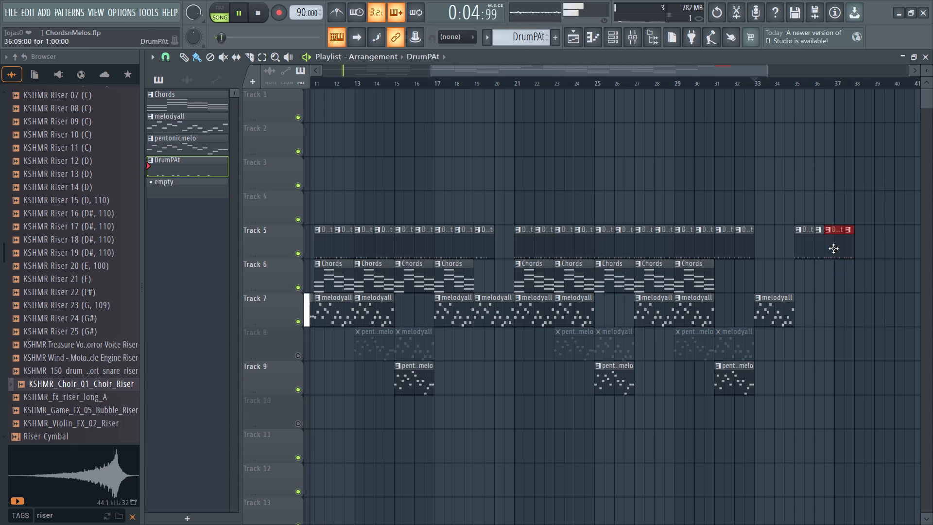
{"action": "left_click_drag", "start_coordinate": [833, 247], "coordinate": [847, 246]}
Replay the arrangement from the middle of bar 33 and again from around bar 36, then clear the clip selection.
{"action": "left_click", "coordinate": [770, 82]}
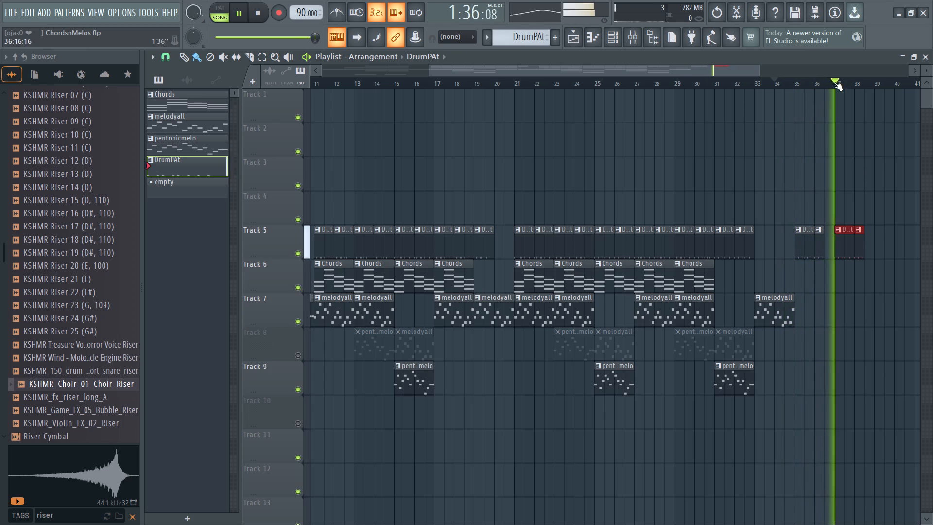
{"action": "left_click_drag", "start_coordinate": [834, 82], "coordinate": [813, 91]}
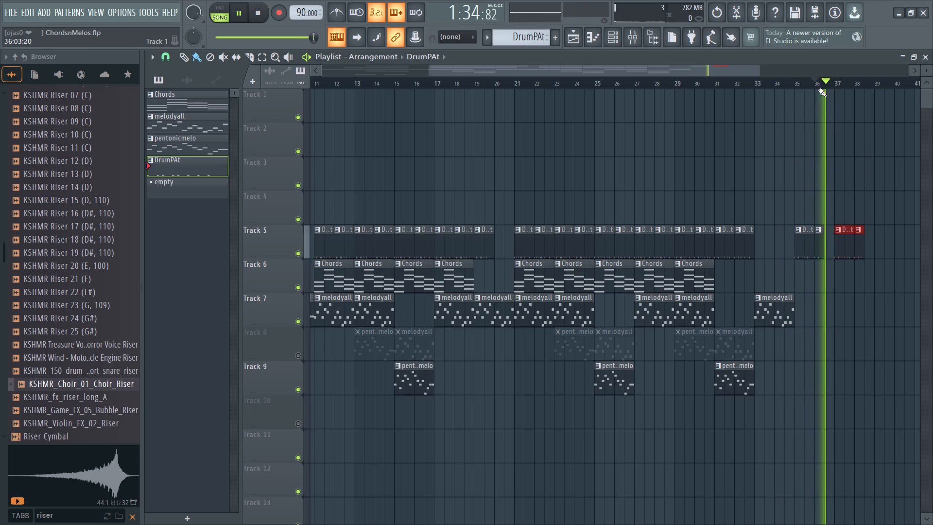
{"action": "left_click_drag", "start_coordinate": [825, 92], "coordinate": [810, 92]}
{"action": "right_click_drag", "start_coordinate": [828, 102], "coordinate": [813, 102]}
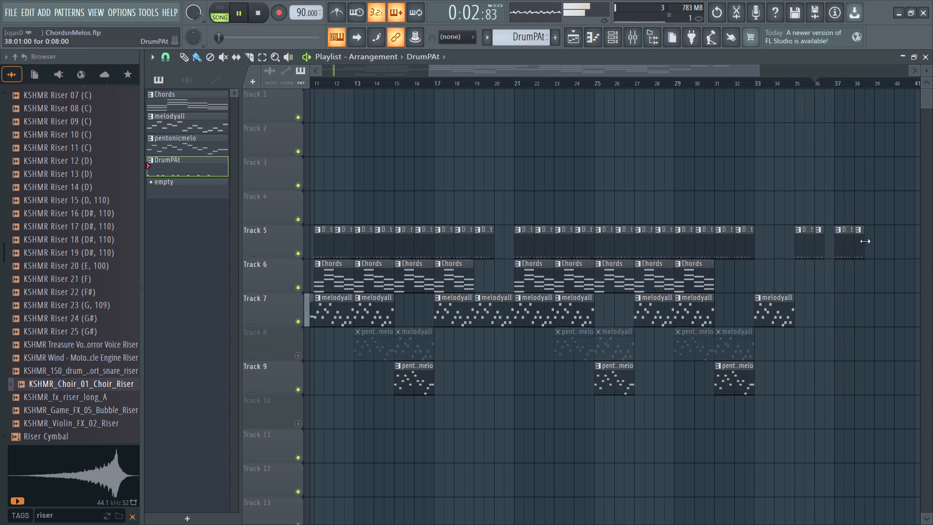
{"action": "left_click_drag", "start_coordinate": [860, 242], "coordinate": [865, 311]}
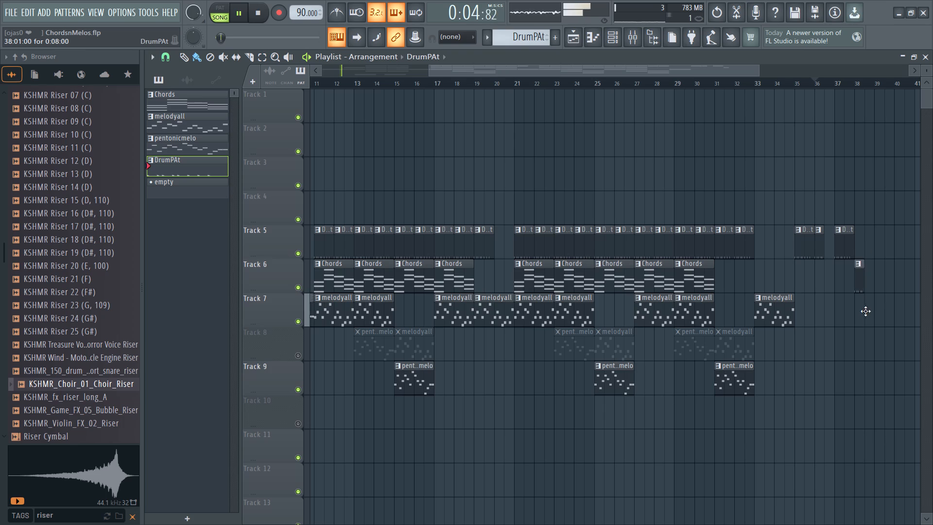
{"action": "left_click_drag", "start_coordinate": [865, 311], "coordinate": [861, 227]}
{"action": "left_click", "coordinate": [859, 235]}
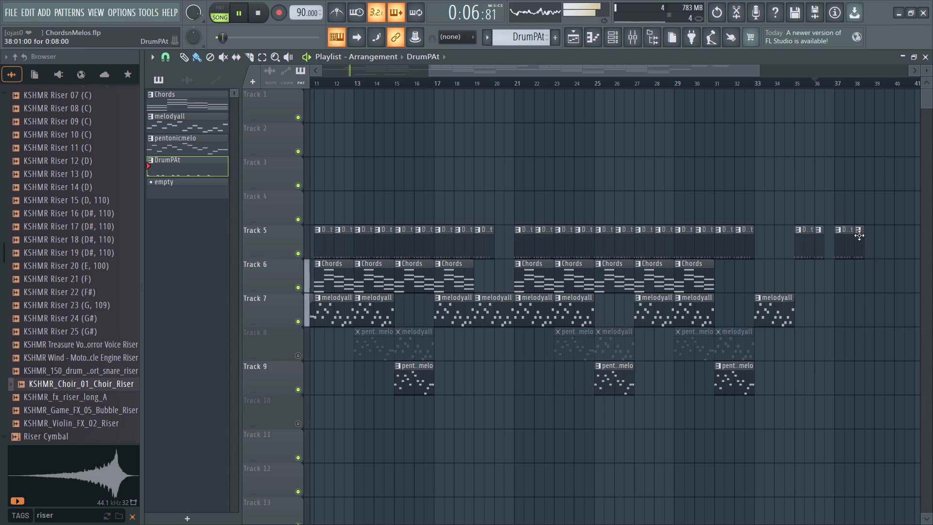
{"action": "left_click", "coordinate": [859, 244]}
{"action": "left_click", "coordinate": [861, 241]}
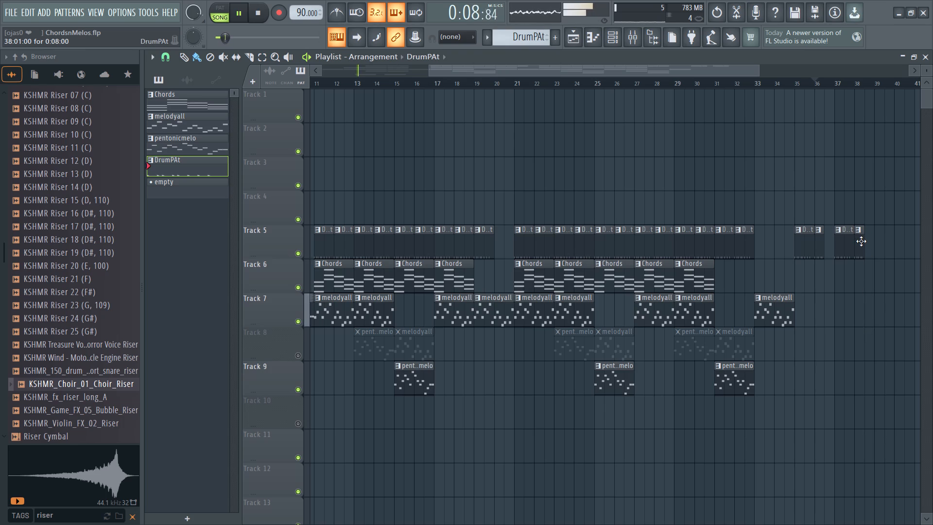
Copy the half-bar DrumPAt clip at bar 38 and place the copy at the middle of bar 36 on Track 7.
{"action": "left_click_drag", "start_coordinate": [861, 241], "coordinate": [874, 350], "text": "shift"}
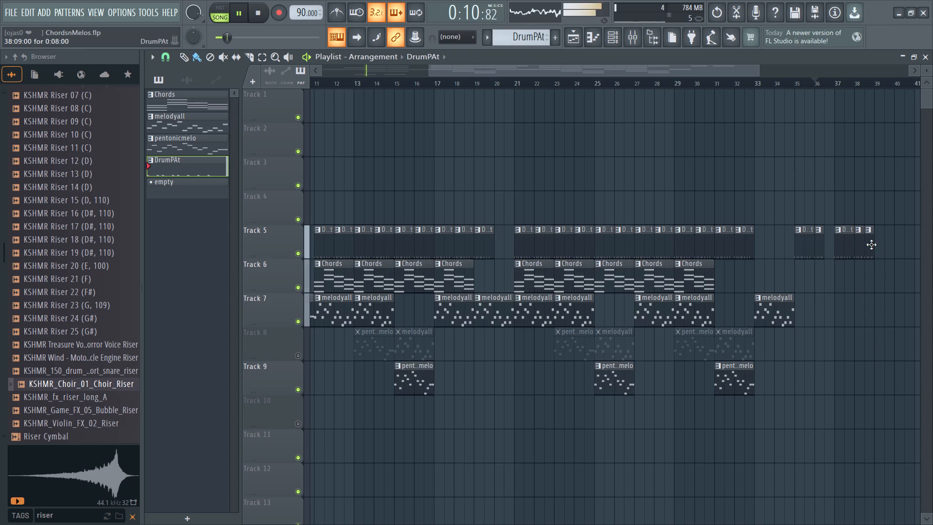
{"action": "left_click_drag", "start_coordinate": [871, 245], "coordinate": [832, 306]}
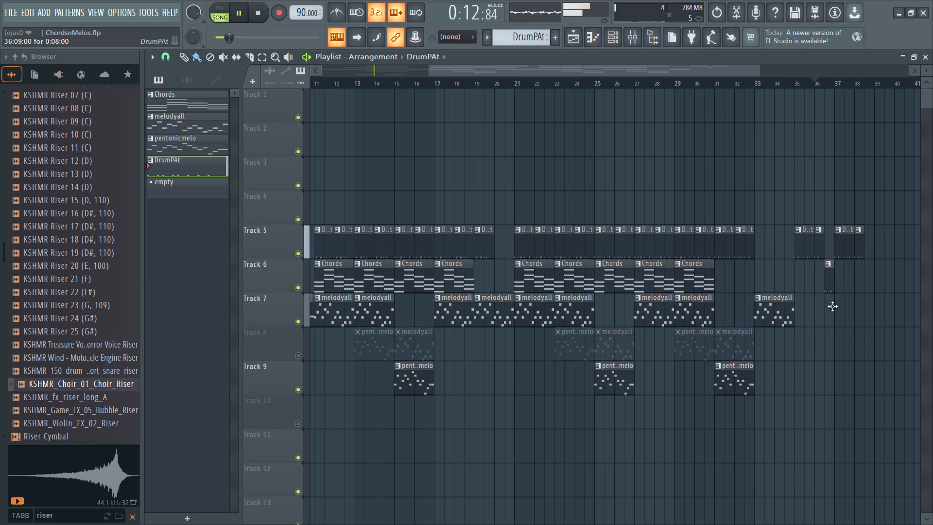
{"action": "left_click_drag", "start_coordinate": [832, 306], "coordinate": [832, 323]}
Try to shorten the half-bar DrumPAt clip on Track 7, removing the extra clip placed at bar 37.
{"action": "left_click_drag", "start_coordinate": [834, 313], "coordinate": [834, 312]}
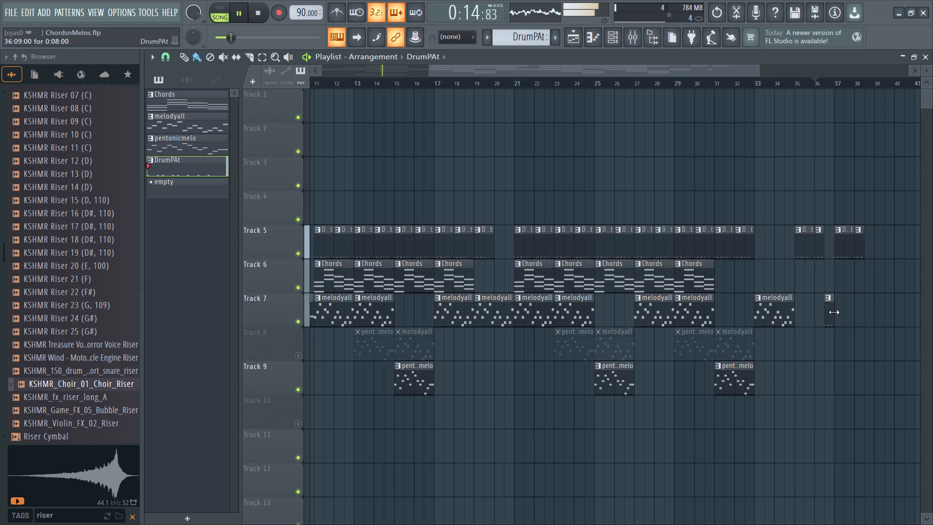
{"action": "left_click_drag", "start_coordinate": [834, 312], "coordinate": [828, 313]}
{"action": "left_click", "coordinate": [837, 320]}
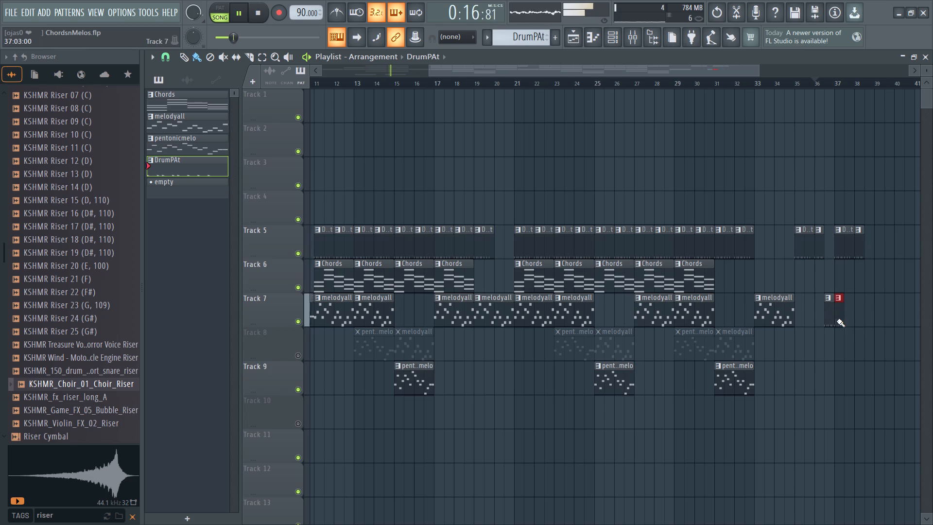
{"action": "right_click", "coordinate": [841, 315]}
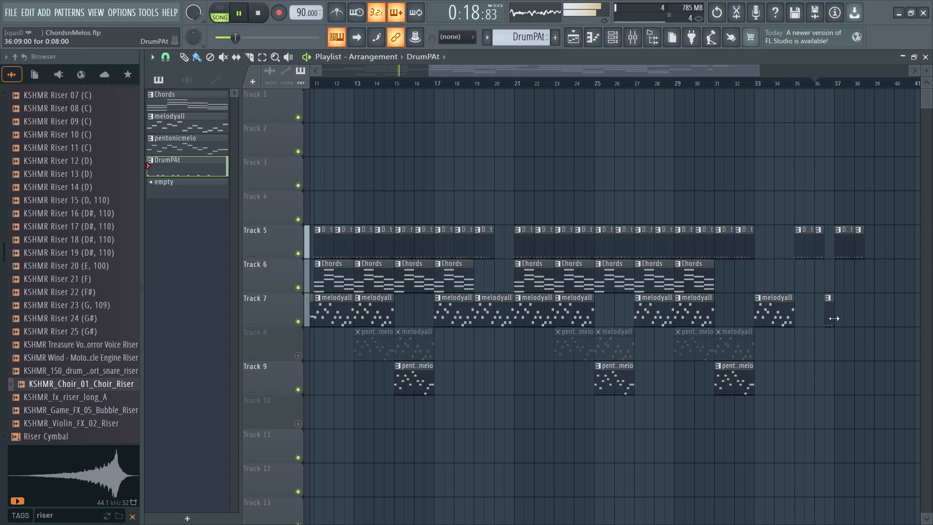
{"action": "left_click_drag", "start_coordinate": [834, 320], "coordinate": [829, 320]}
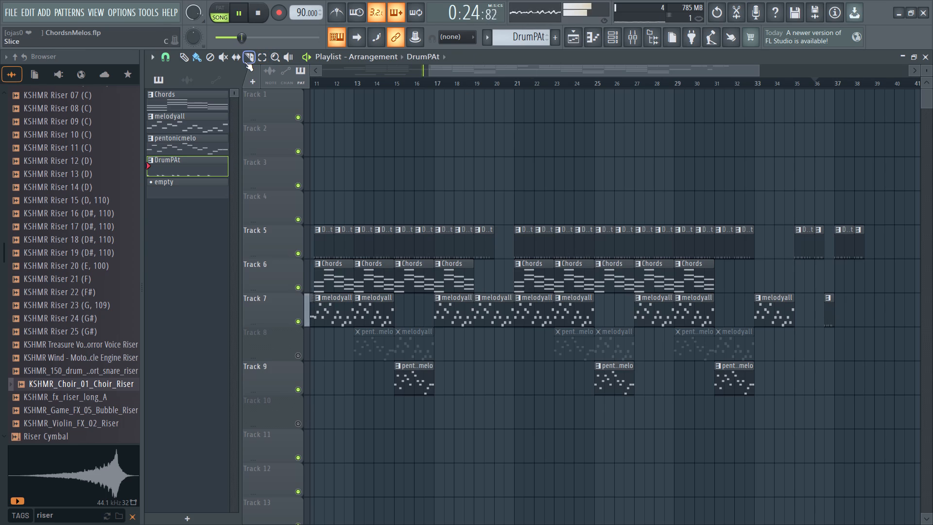
Set the playlist snap to (none) and shorten the DrumPAt clip on Track 7 to 0:03:08.
{"action": "left_click", "coordinate": [169, 59]}
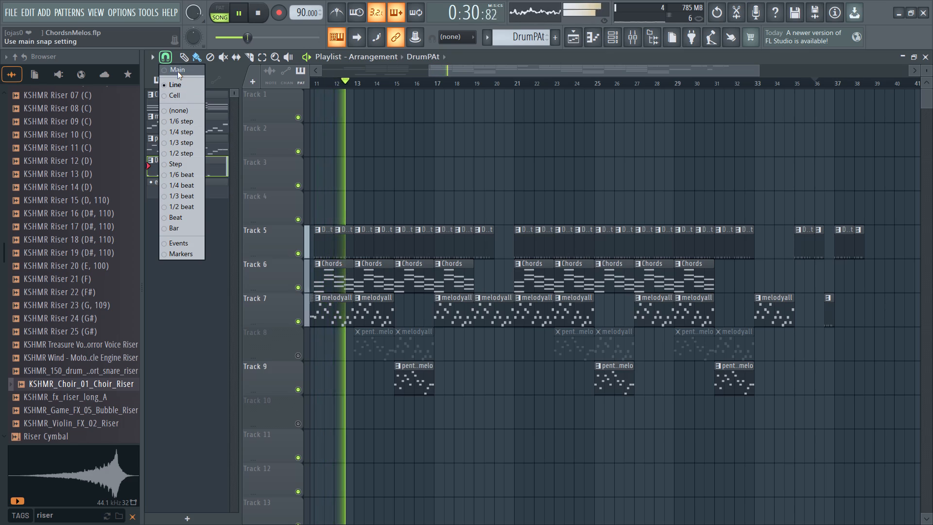
{"action": "left_click", "coordinate": [183, 109]}
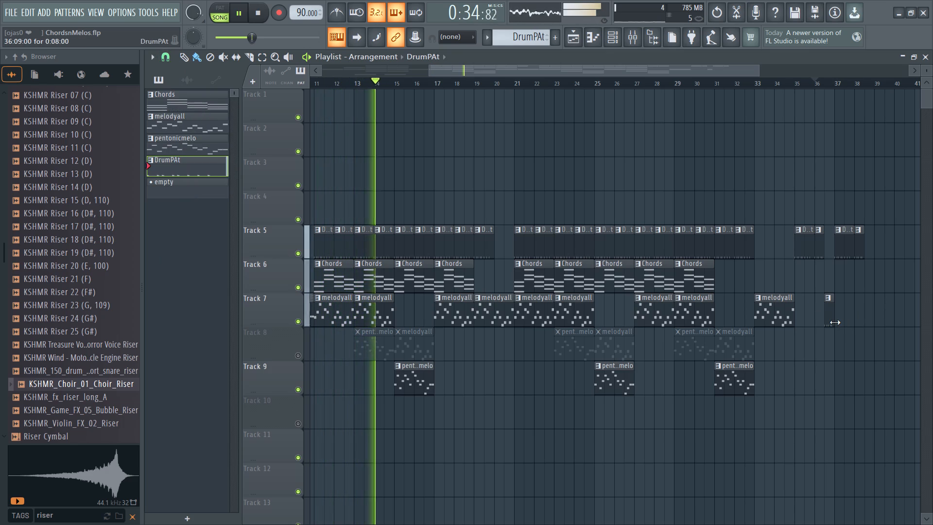
{"action": "left_click_drag", "start_coordinate": [835, 322], "coordinate": [831, 323]}
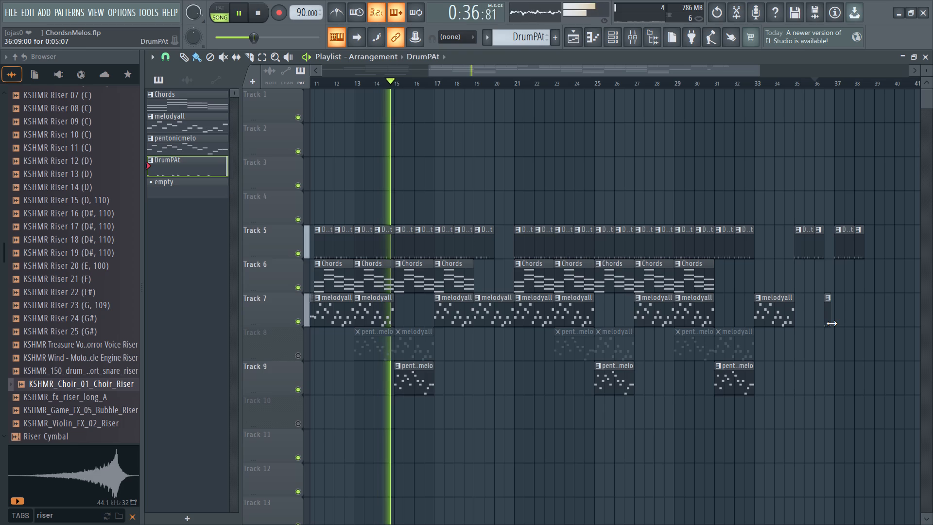
{"action": "left_click_drag", "start_coordinate": [831, 323], "coordinate": [829, 325]}
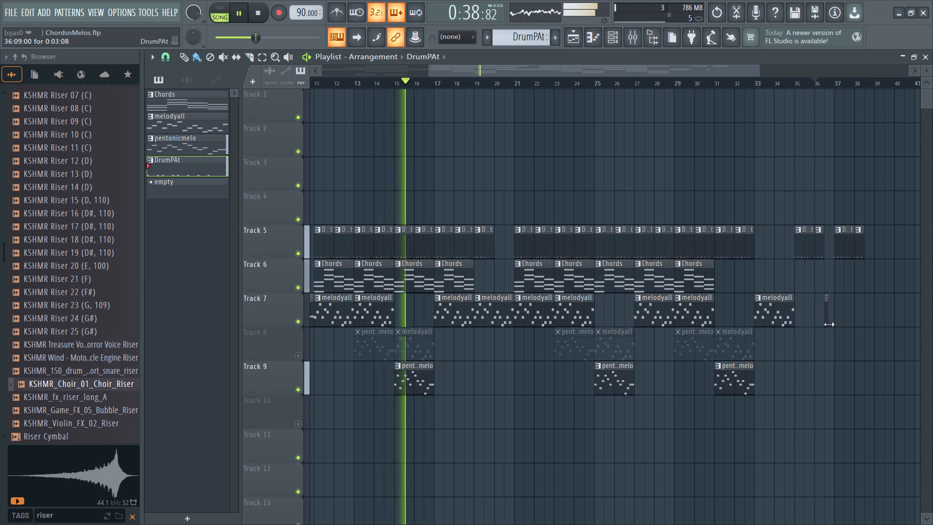
Move the shortened DrumPAt clip to Track 5 at the middle of bar 36, directly after the existing half-bar clip.
{"action": "left_click_drag", "start_coordinate": [826, 317], "coordinate": [825, 252]}
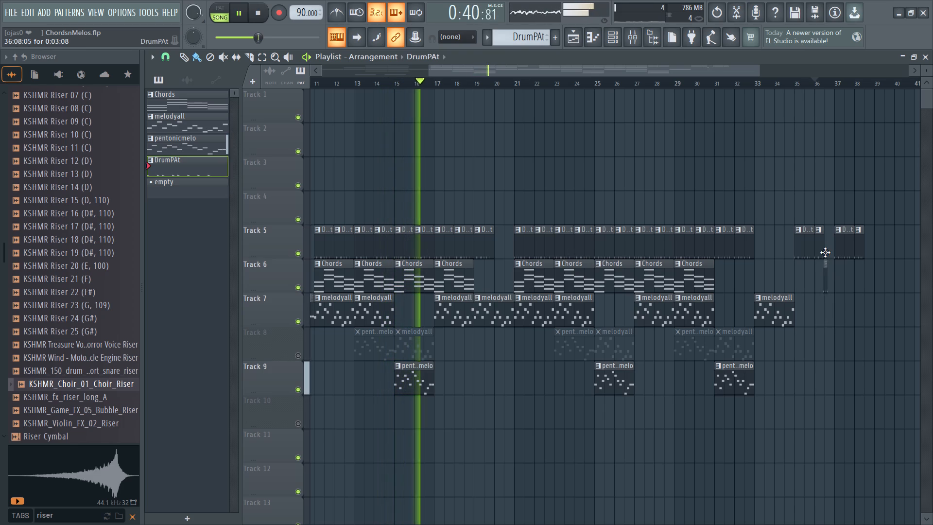
{"action": "left_click_drag", "start_coordinate": [825, 252], "coordinate": [827, 242]}
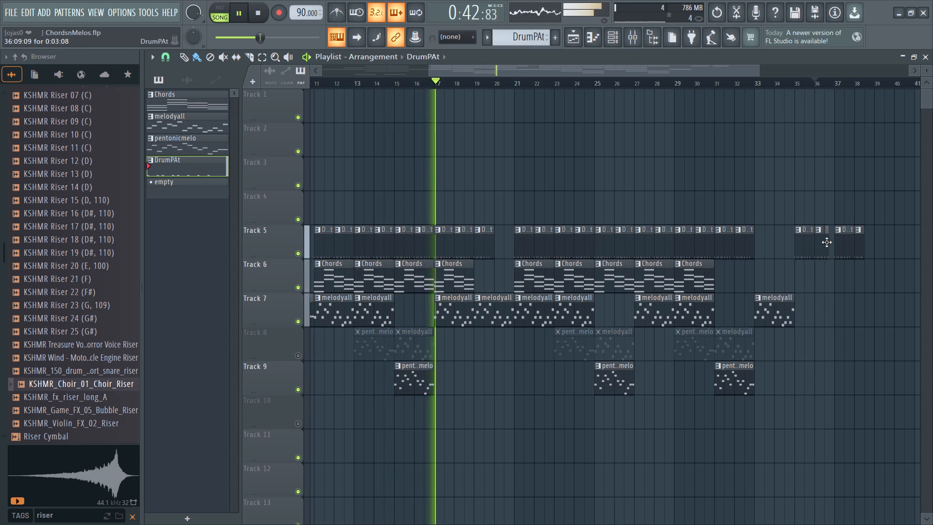
{"action": "left_click_drag", "start_coordinate": [827, 242], "coordinate": [826, 242]}
{"action": "right_click", "coordinate": [870, 344]}
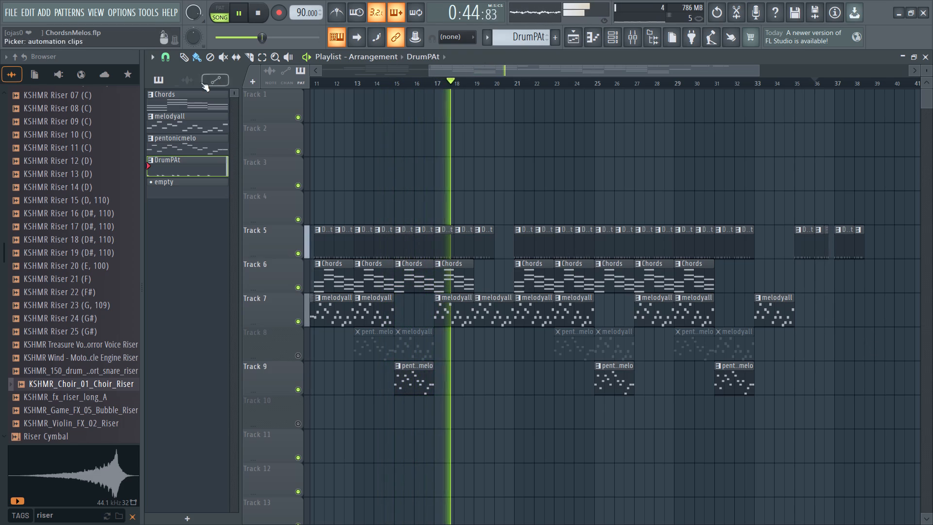
Set the playlist snap back to Line.
{"action": "left_click", "coordinate": [163, 58]}
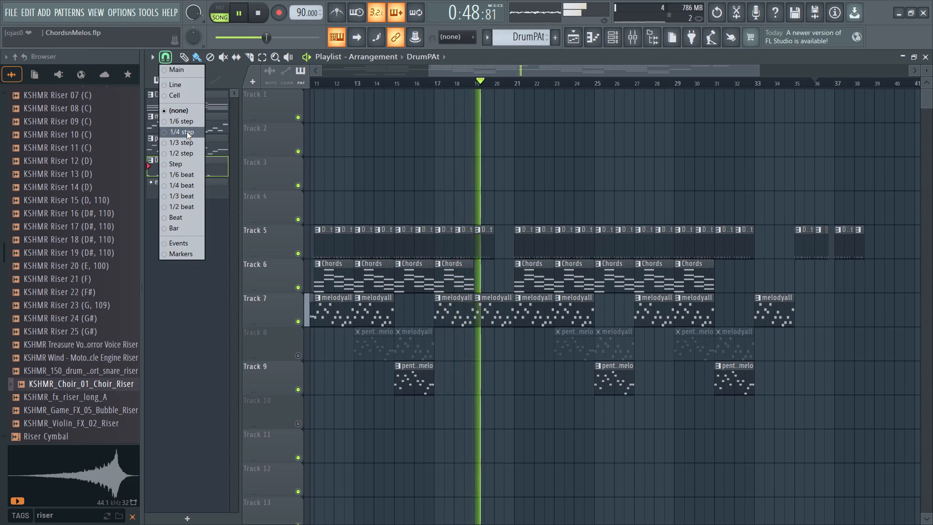
{"action": "left_click", "coordinate": [184, 86]}
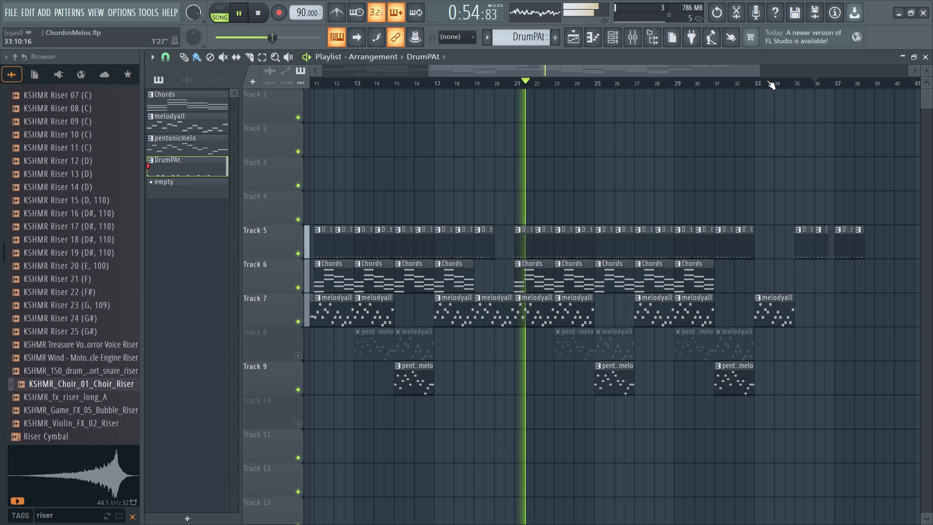
Play the arrangement from the middle of bar 33.
{"action": "left_click", "coordinate": [767, 80]}
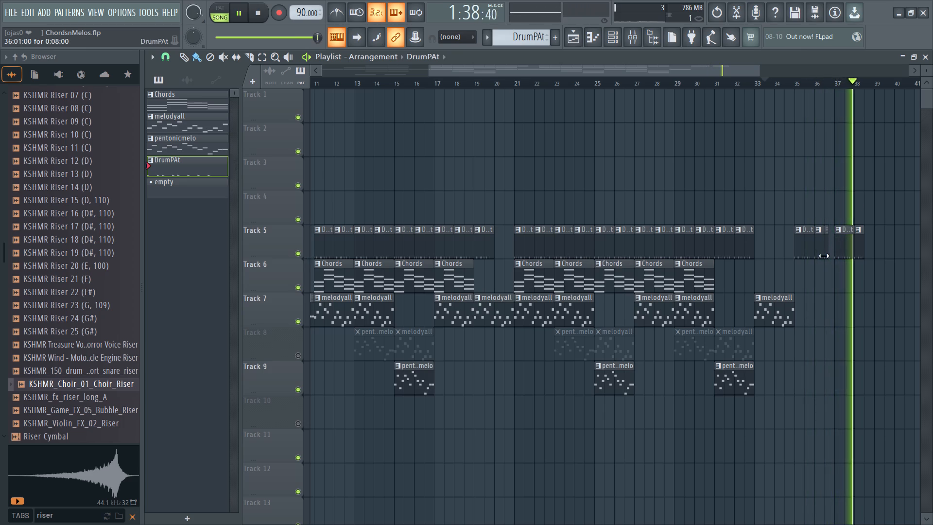
Shorten the small DrumPAt clip at the middle of bar 36 on Track 5 to just over one step.
{"action": "scroll", "coordinate": [838, 258], "scroll_direction": "up", "scroll_amount": 11, "text": "ctrl"}
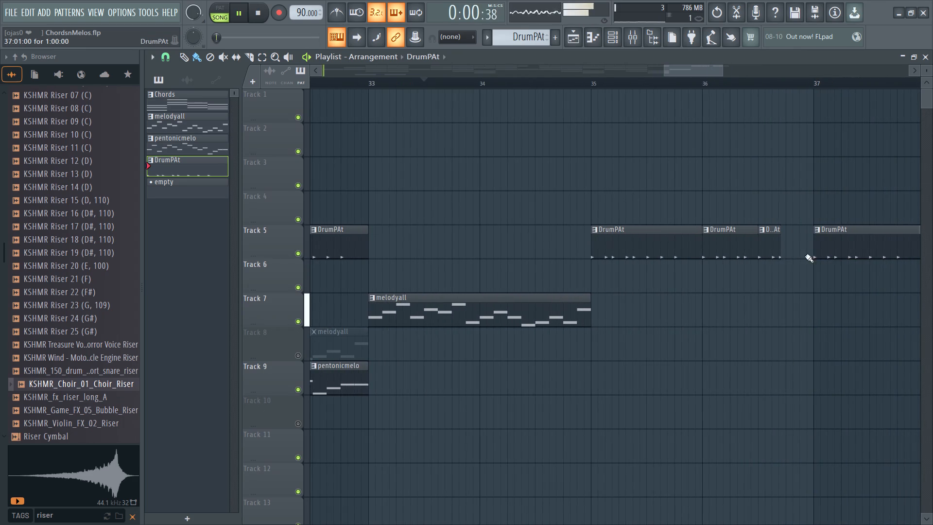
{"action": "scroll", "coordinate": [798, 256], "scroll_direction": "up", "scroll_amount": 2, "text": "ctrl"}
{"action": "left_click_drag", "start_coordinate": [772, 248], "coordinate": [761, 248]}
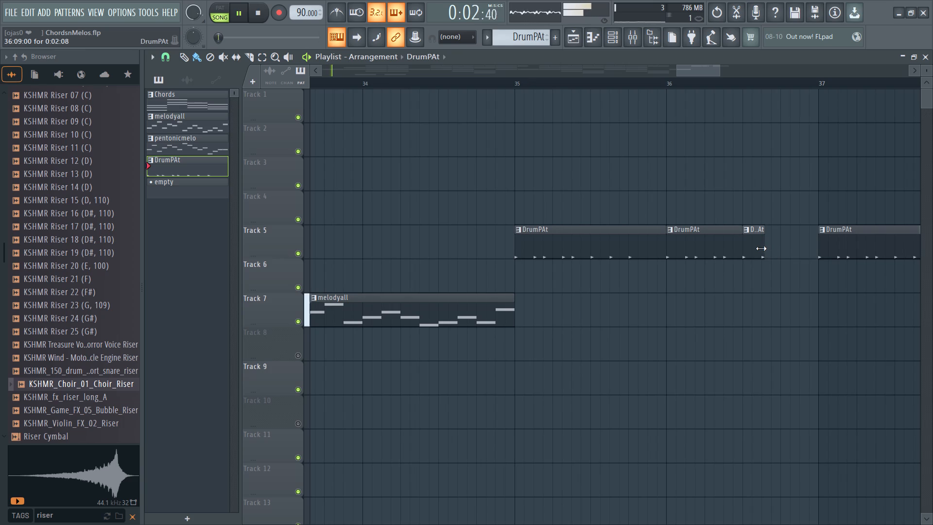
{"action": "left_click_drag", "start_coordinate": [761, 248], "coordinate": [754, 248]}
{"action": "scroll", "coordinate": [774, 254], "scroll_direction": "down", "scroll_amount": 4, "text": "ctrl"}
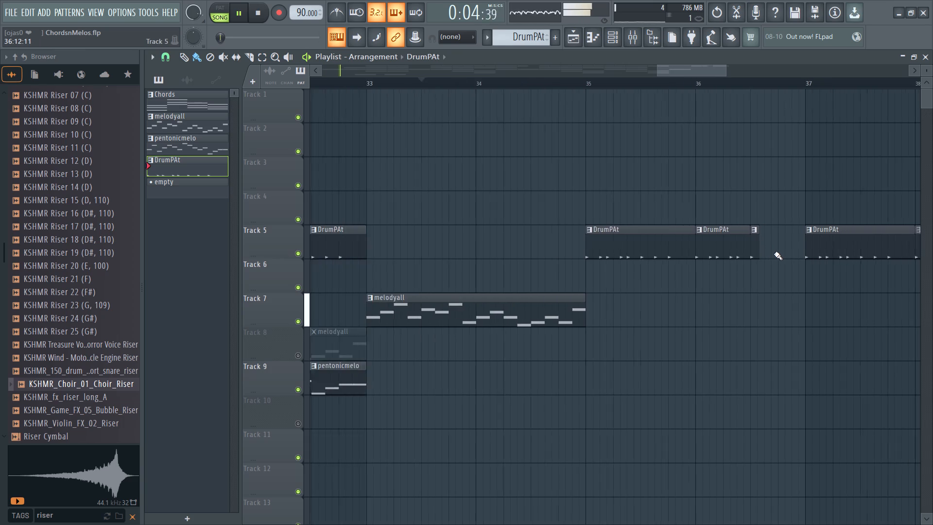
{"action": "scroll", "coordinate": [774, 253], "scroll_direction": "down", "scroll_amount": 6, "text": "ctrl"}
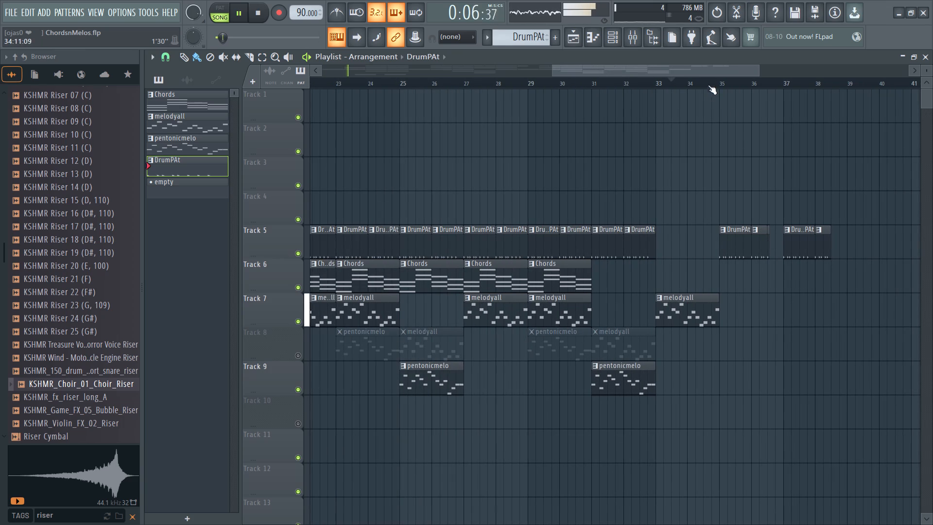
Play the arrangement from about the middle of bar 34.
{"action": "left_click", "coordinate": [707, 80]}
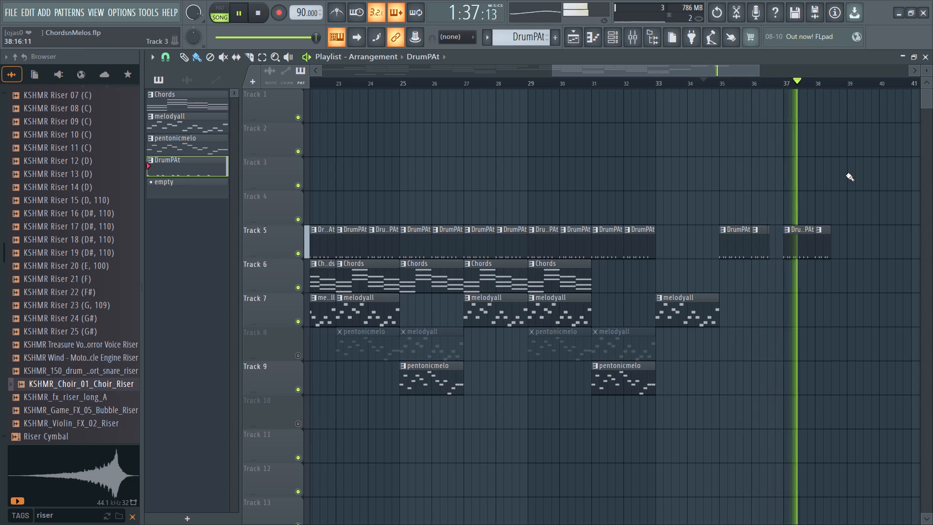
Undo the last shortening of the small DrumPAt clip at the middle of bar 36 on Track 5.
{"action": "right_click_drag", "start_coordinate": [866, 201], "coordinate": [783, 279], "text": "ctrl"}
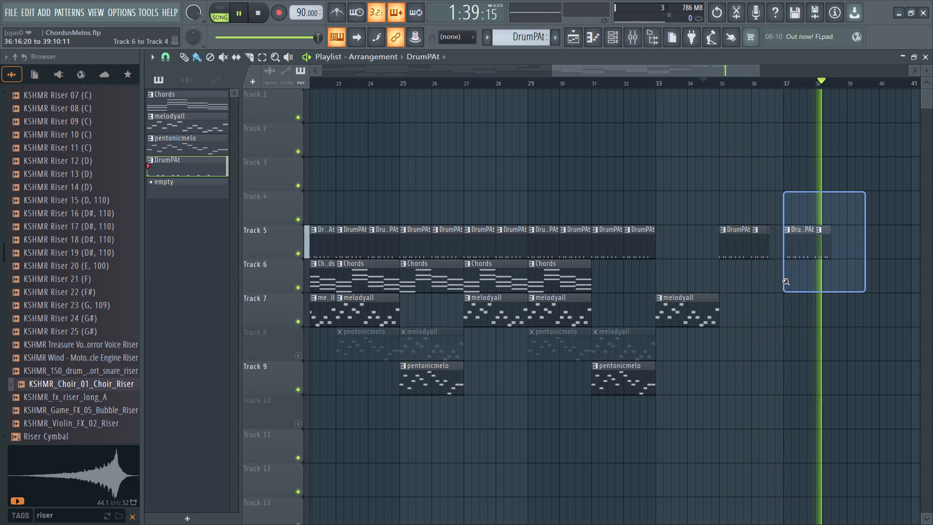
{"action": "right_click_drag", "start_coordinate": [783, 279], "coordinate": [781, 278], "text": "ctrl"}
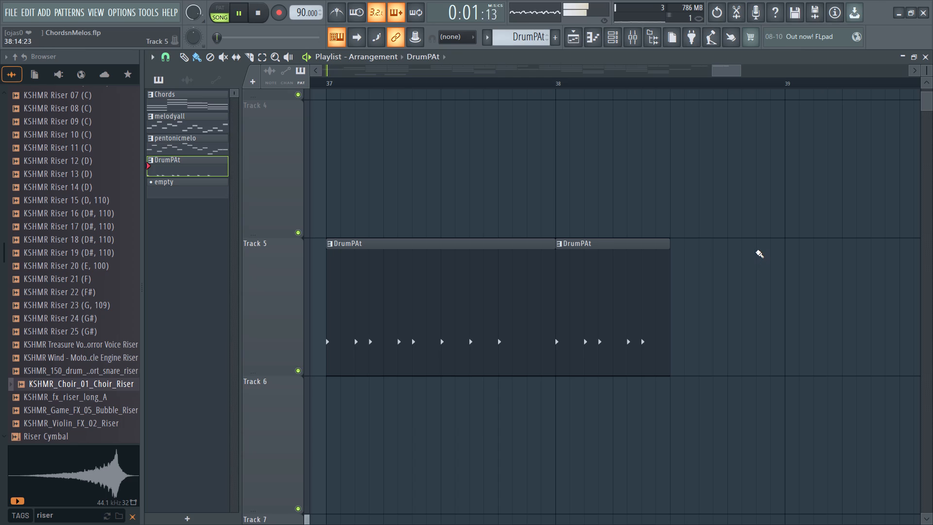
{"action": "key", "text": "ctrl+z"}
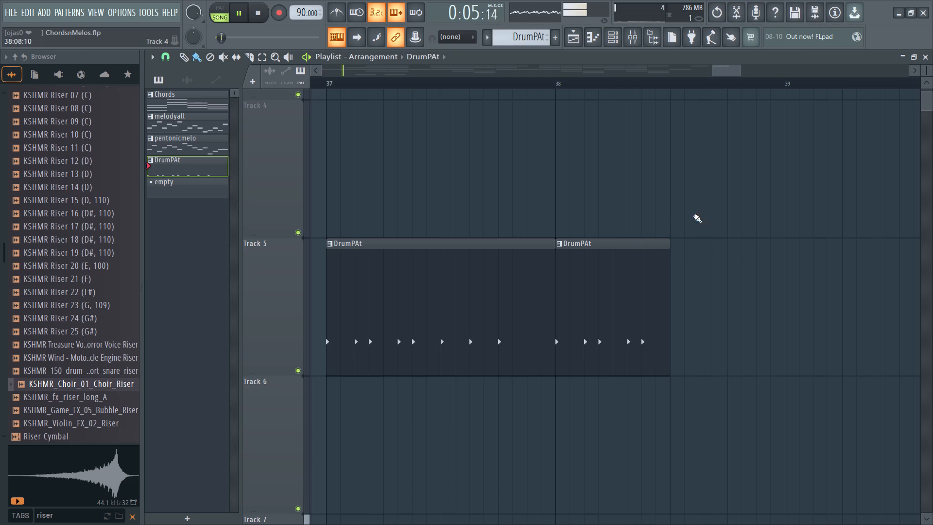
Play the arrangement from just before the middle of bar 34.
{"action": "scroll", "coordinate": [725, 214], "scroll_direction": "down", "scroll_amount": 12, "text": "ctrl"}
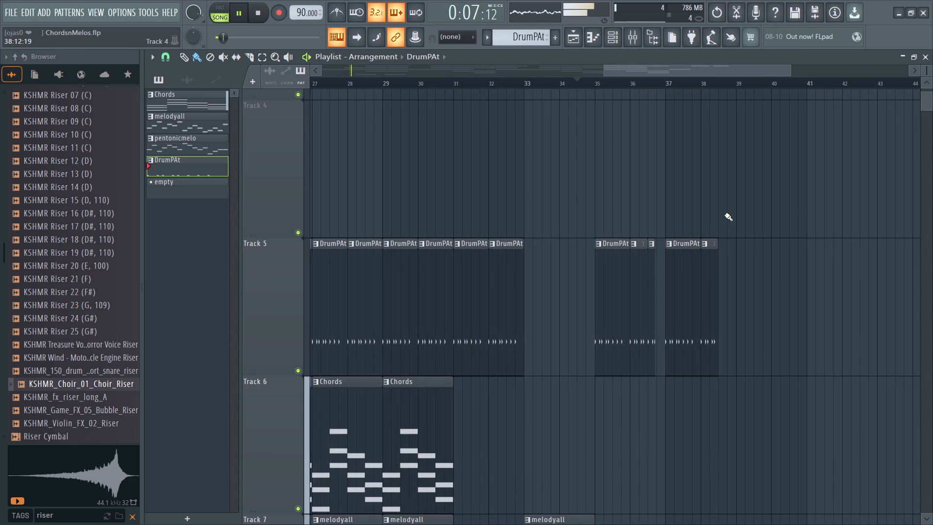
{"action": "scroll", "coordinate": [725, 214], "scroll_direction": "down", "scroll_amount": 1, "text": "shift"}
{"action": "scroll", "coordinate": [726, 214], "scroll_direction": "down", "scroll_amount": 6, "text": "alt"}
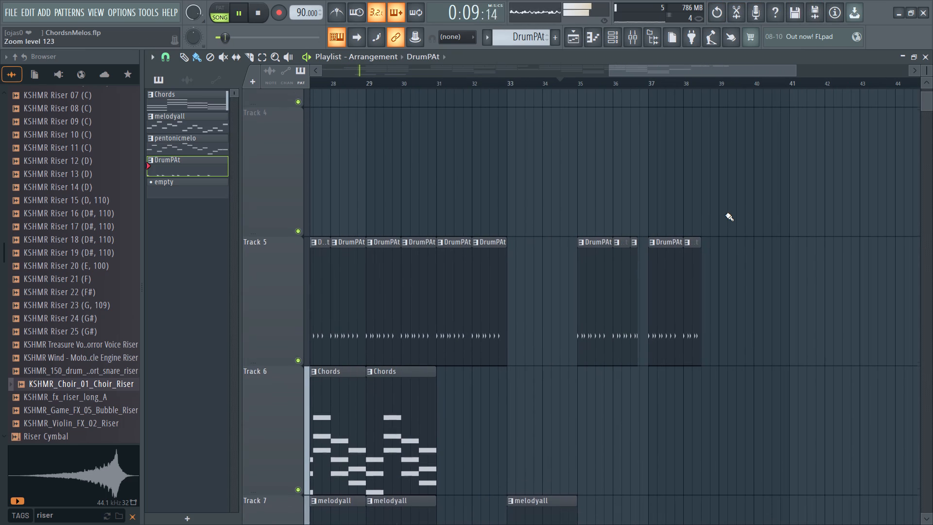
{"action": "scroll", "coordinate": [726, 214], "scroll_direction": "down", "scroll_amount": 20, "text": "alt"}
{"action": "scroll", "coordinate": [726, 214], "scroll_direction": "down", "scroll_amount": 15, "text": "alt"}
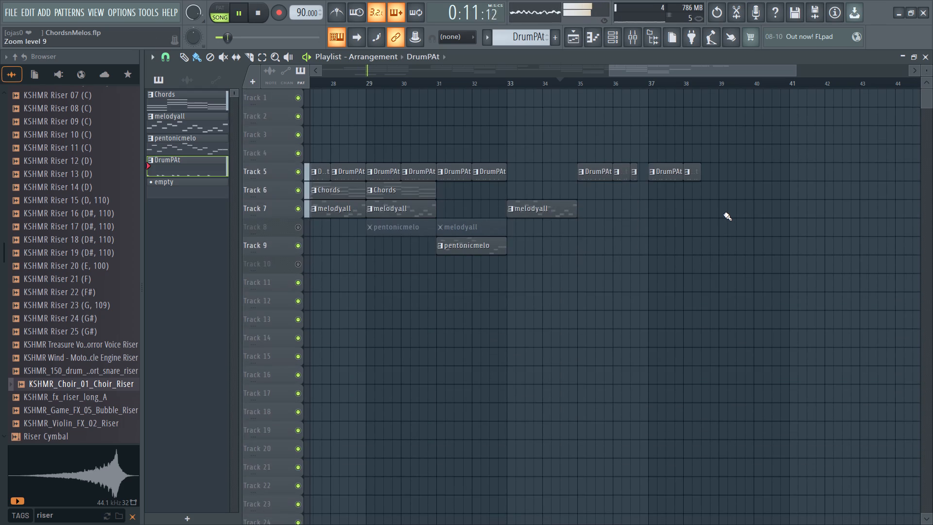
{"action": "scroll", "coordinate": [724, 214], "scroll_direction": "up", "scroll_amount": 8, "text": "alt"}
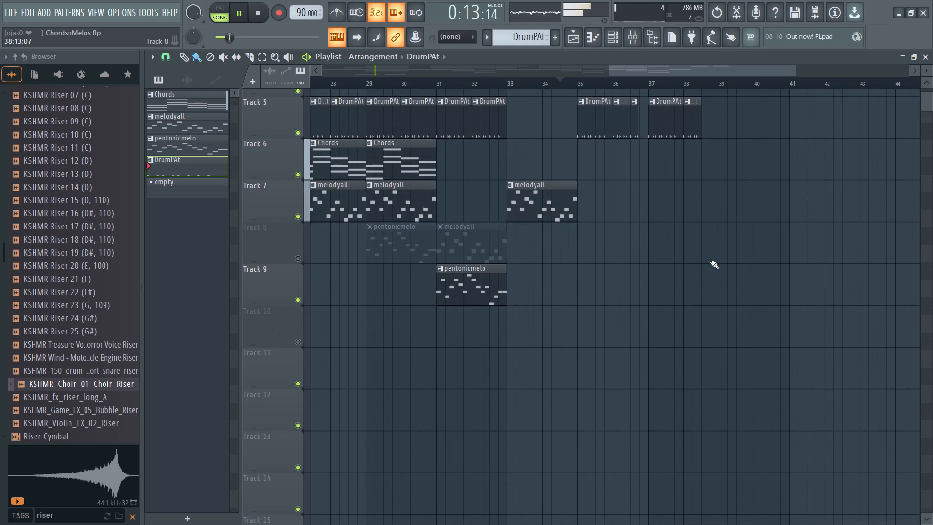
{"action": "scroll", "coordinate": [710, 261], "scroll_direction": "up", "scroll_amount": 5}
{"action": "scroll", "coordinate": [715, 265], "scroll_direction": "down", "scroll_amount": 2, "text": "ctrl"}
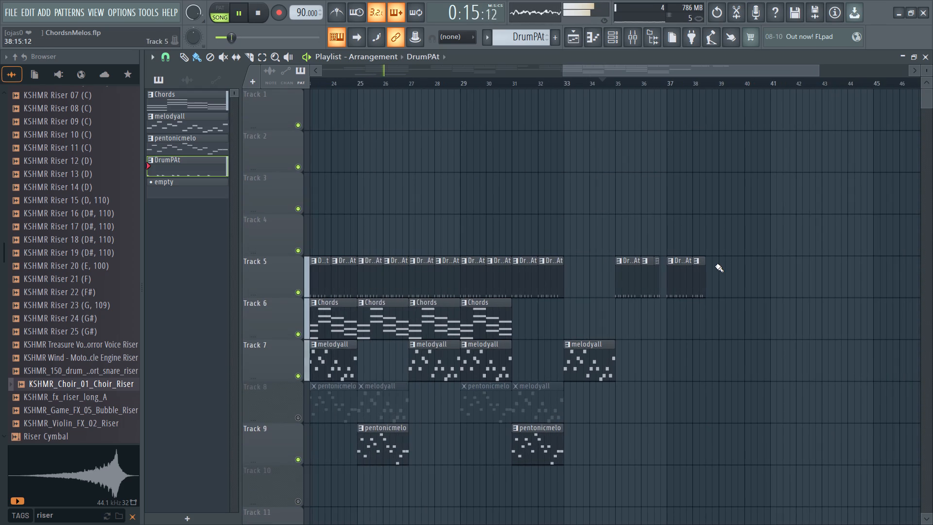
{"action": "scroll", "coordinate": [715, 265], "scroll_direction": "up", "scroll_amount": 5, "text": "ctrl"}
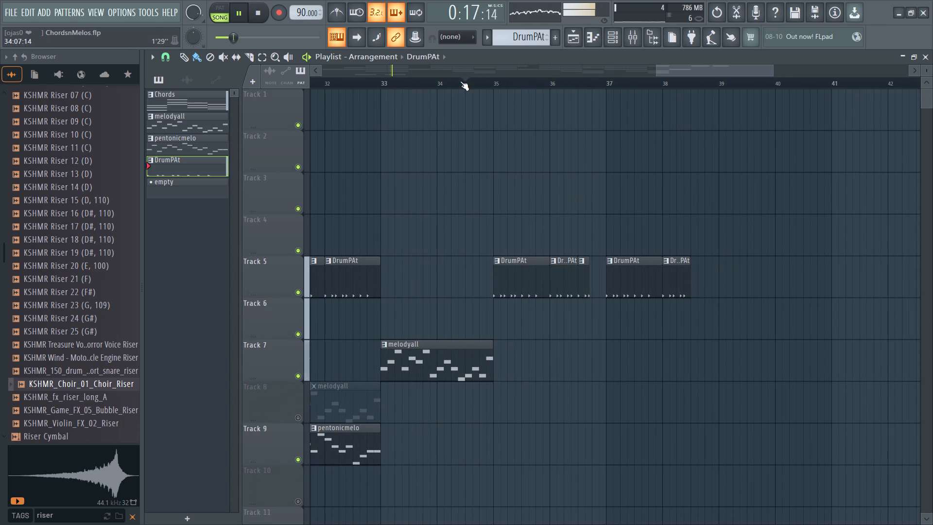
{"action": "left_click", "coordinate": [460, 81]}
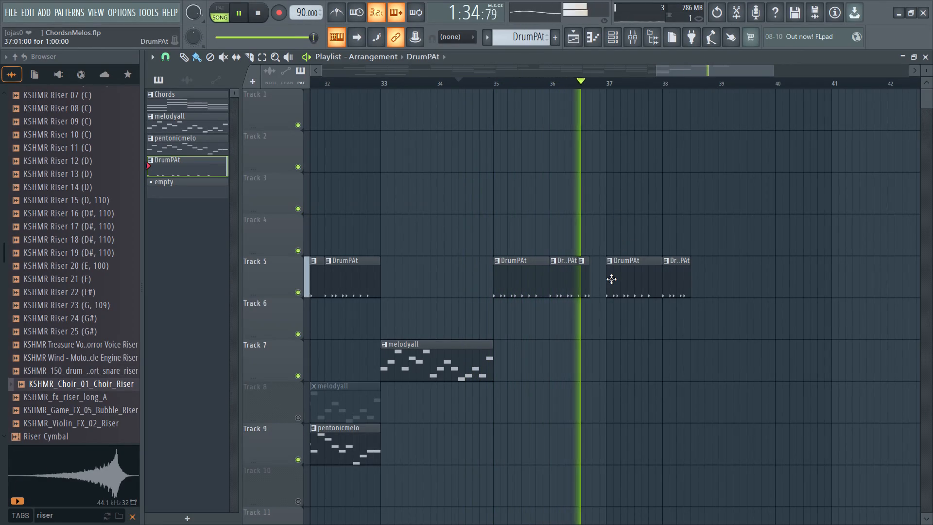
Shorten the small DrumPAt clip at the middle of bar 36 on Track 5 to about one step.
{"action": "left_click_drag", "start_coordinate": [588, 293], "coordinate": [581, 294]}
Play the arrangement from about a third of the way into bar 35.
{"action": "left_click", "coordinate": [515, 84]}
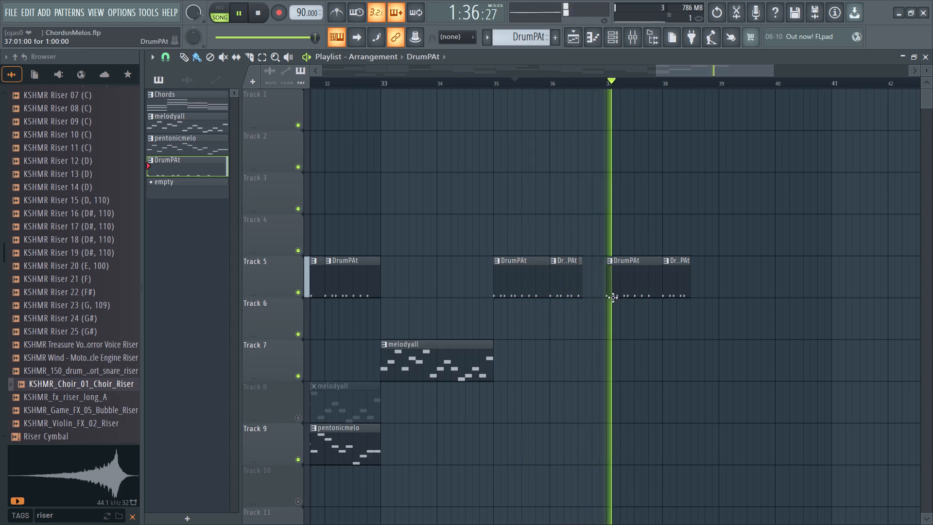
Set the playlist snap to Line and delete the two DrumPAt clips at bars 37 and 38 on Track 5.
{"action": "left_click_drag", "start_coordinate": [603, 223], "coordinate": [771, 379], "text": "ctrl"}
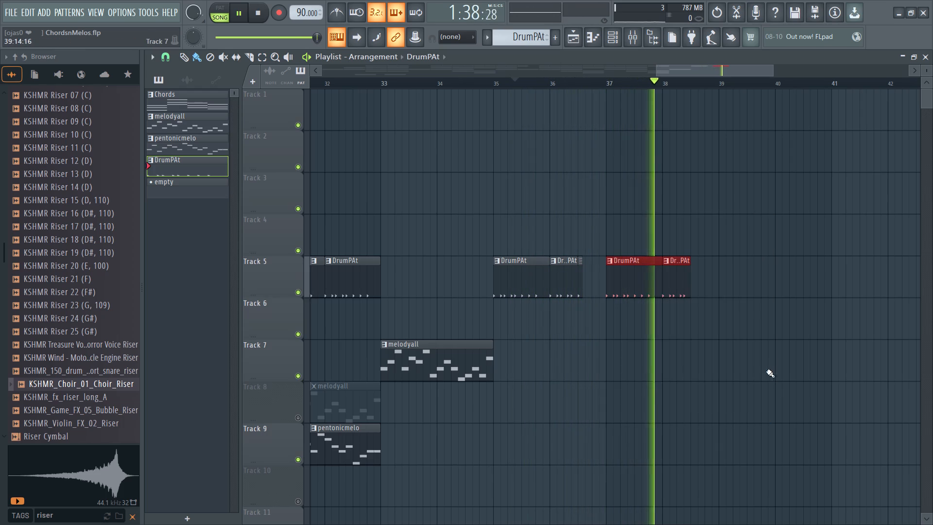
{"action": "key", "text": "BackSpace"}
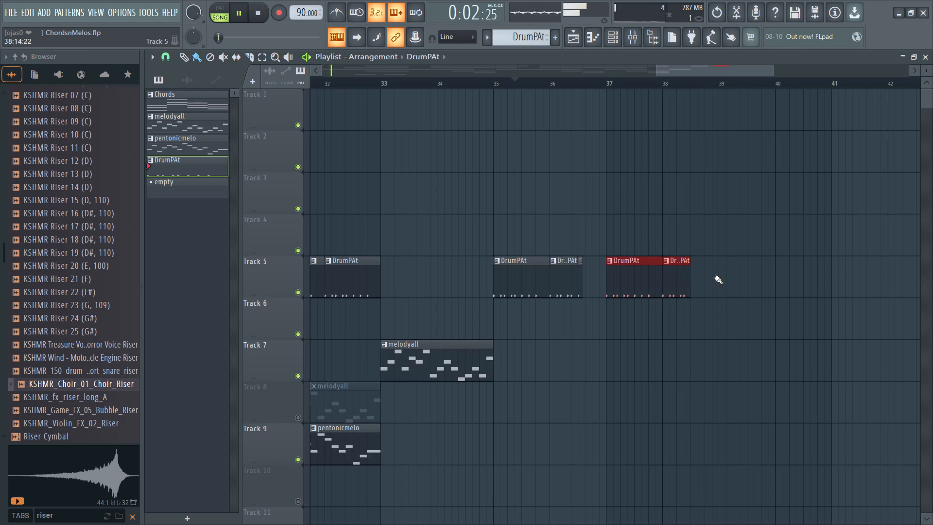
{"action": "right_click_drag", "start_coordinate": [715, 277], "coordinate": [621, 277]}
Copy the group of DrumPAt clips at bars 35 and 36 on Track 5 so the copy starts at bar 37.
{"action": "left_click_drag", "start_coordinate": [481, 202], "coordinate": [608, 308], "text": "ctrl"}
{"action": "left_click_drag", "start_coordinate": [519, 287], "coordinate": [627, 290], "text": "shift"}
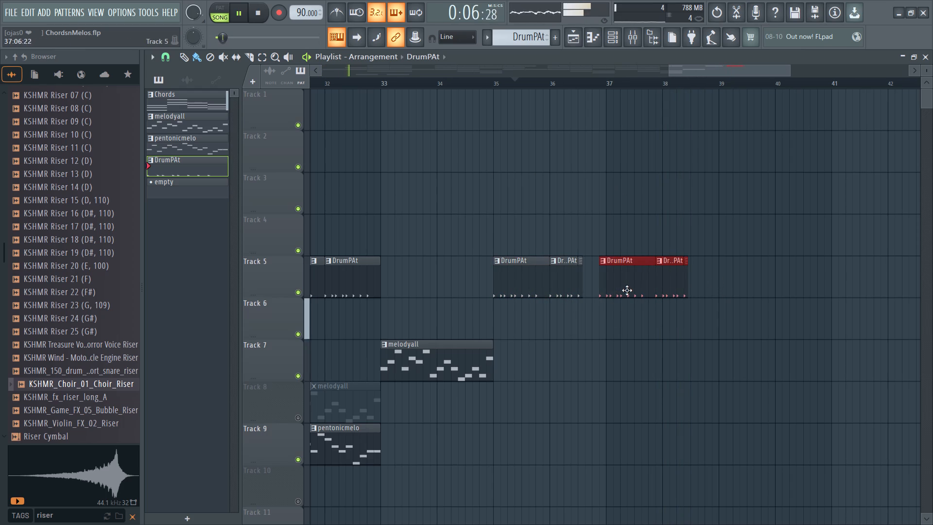
{"action": "left_click_drag", "start_coordinate": [627, 290], "coordinate": [632, 290], "text": "shift"}
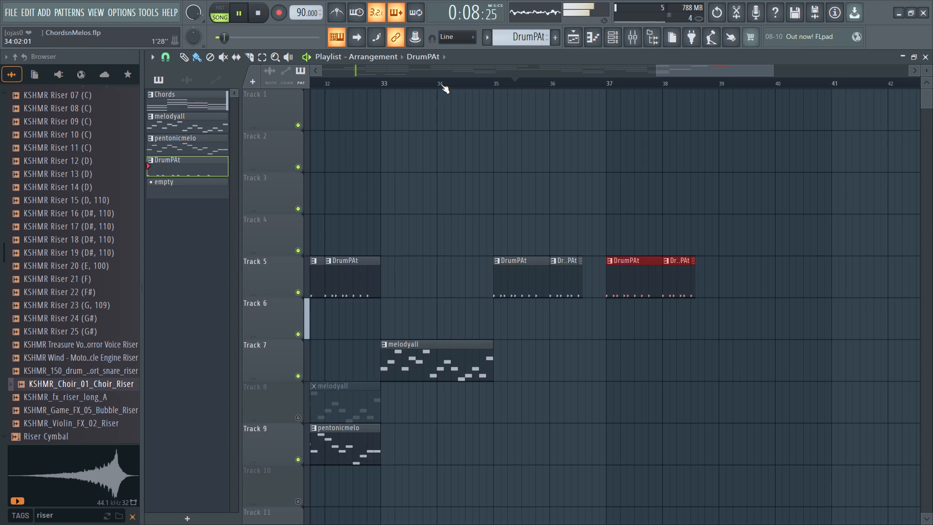
Play the arrangement from the start of bar 34.
{"action": "left_click", "coordinate": [441, 84]}
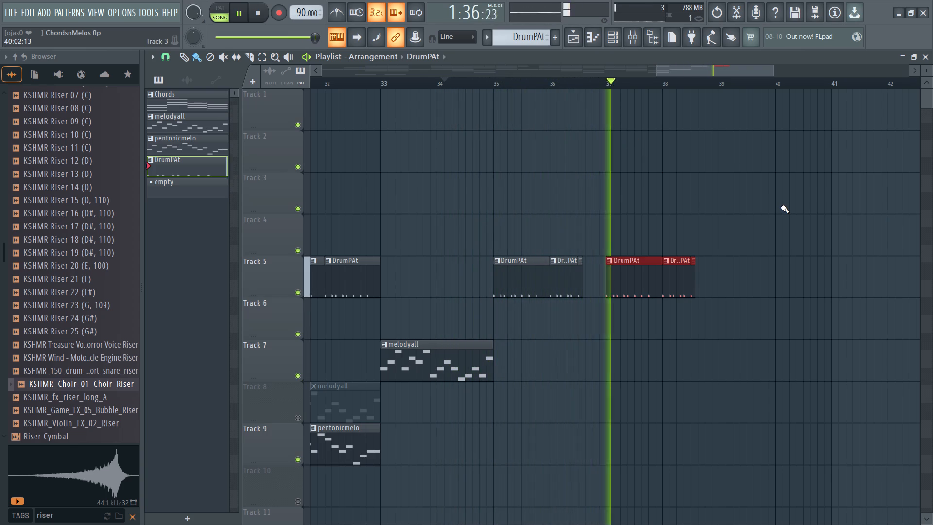
Copy the melodyall clip from bar 33 on Track 7 to Track 6, starting at bar 37.
{"action": "scroll", "coordinate": [732, 178], "scroll_direction": "down", "scroll_amount": 7, "text": "ctrl"}
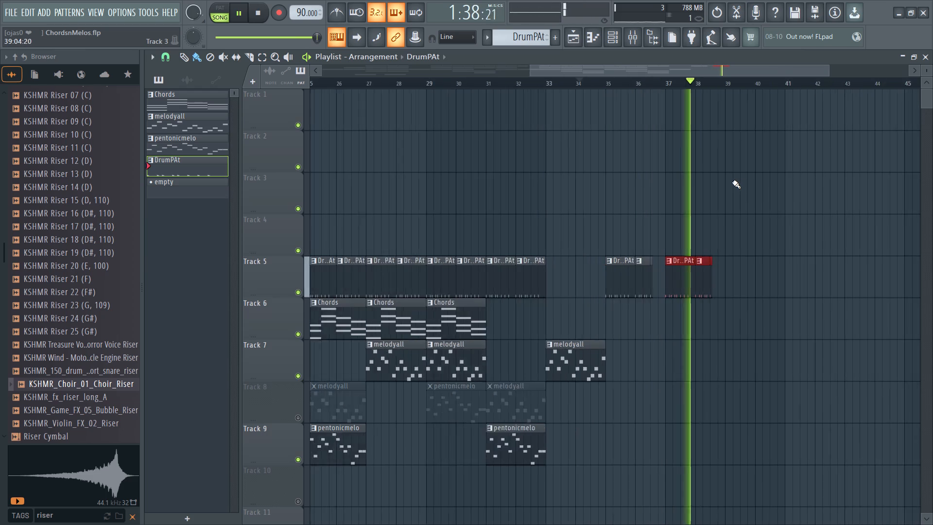
{"action": "scroll", "coordinate": [732, 182], "scroll_direction": "down", "scroll_amount": 5, "text": "ctrl"}
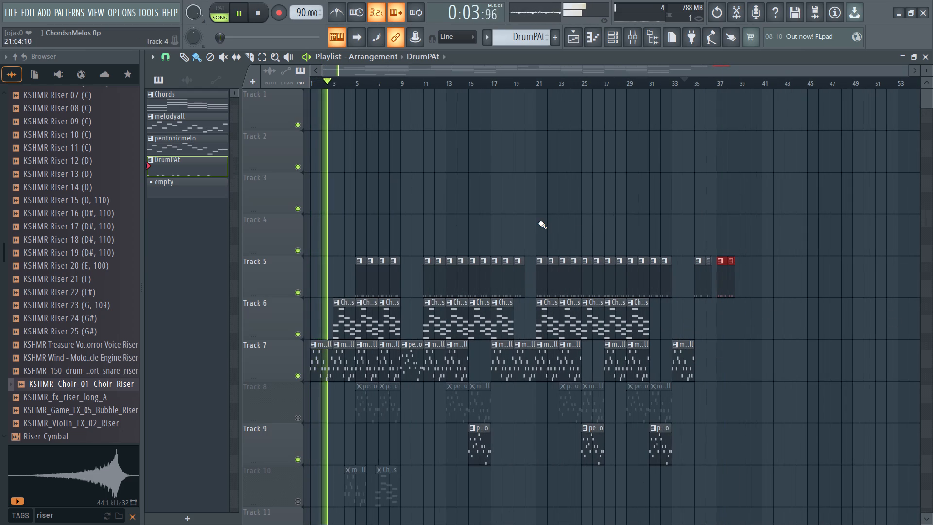
{"action": "left_click_drag", "start_coordinate": [541, 225], "coordinate": [579, 155], "text": "ctrl"}
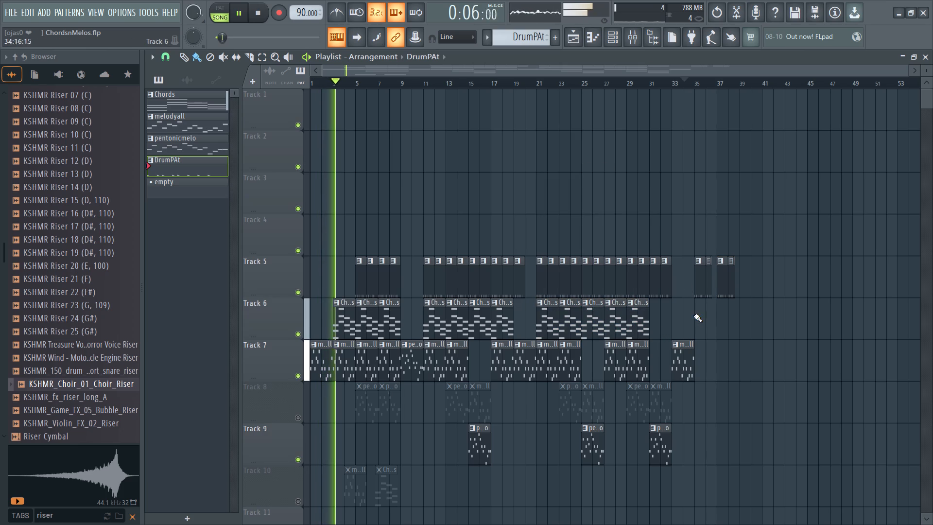
{"action": "scroll", "coordinate": [726, 345], "scroll_direction": "down", "scroll_amount": 6, "text": "ctrl"}
{"action": "scroll", "coordinate": [726, 342], "scroll_direction": "up", "scroll_amount": 11, "text": "ctrl"}
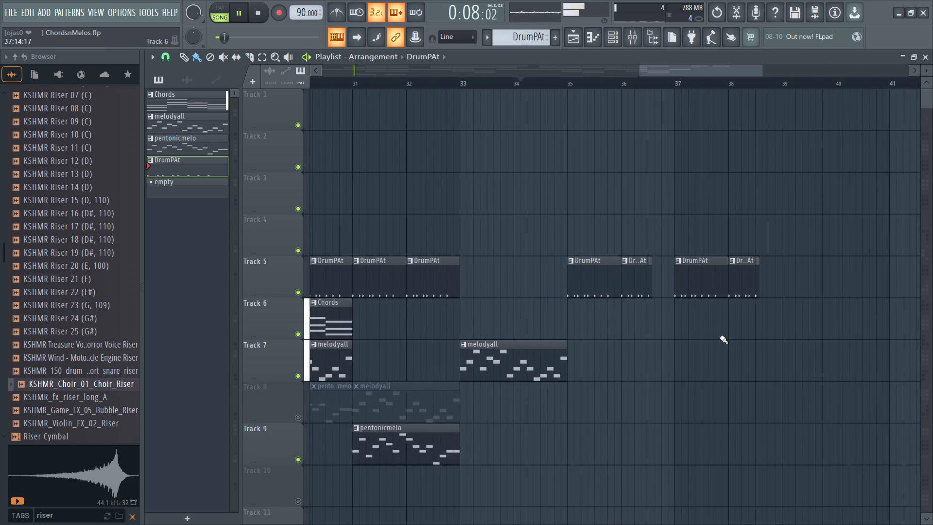
{"action": "scroll", "coordinate": [720, 337], "scroll_direction": "up", "scroll_amount": 4, "text": "ctrl"}
{"action": "scroll", "coordinate": [597, 336], "scroll_direction": "down", "scroll_amount": 4, "text": "ctrl"}
{"action": "left_click", "coordinate": [428, 361]}
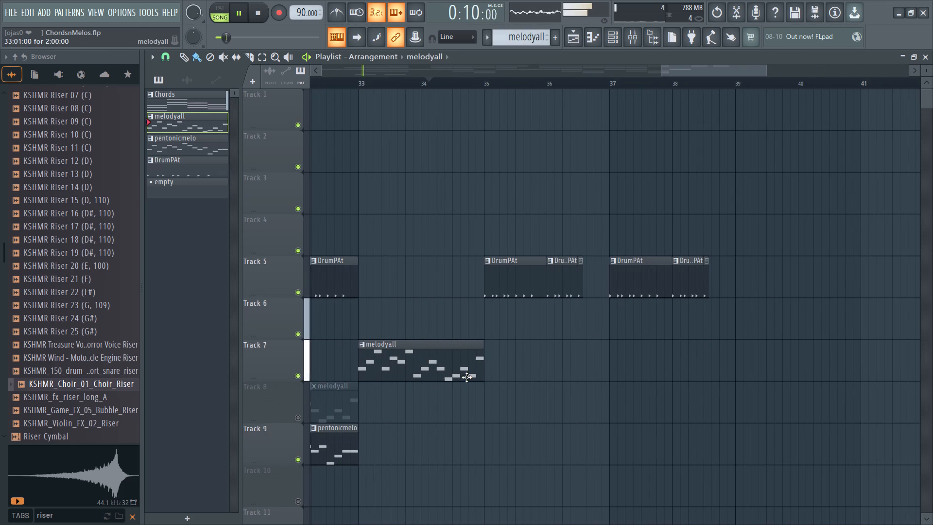
{"action": "left_click", "coordinate": [429, 369]}
{"action": "left_click_drag", "start_coordinate": [428, 368], "coordinate": [764, 319], "text": "shift"}
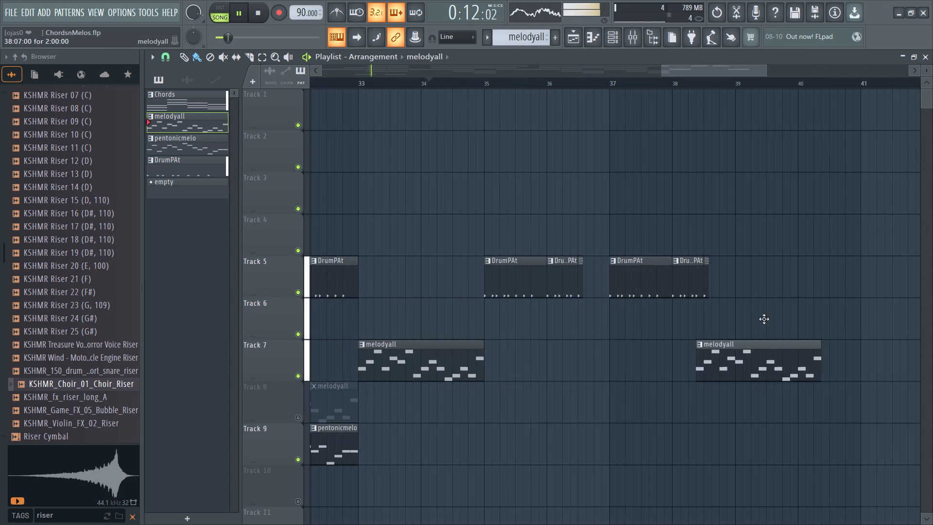
{"action": "left_click_drag", "start_coordinate": [764, 319], "coordinate": [700, 334], "text": "shift"}
{"action": "left_click_drag", "start_coordinate": [683, 366], "coordinate": [758, 325]}
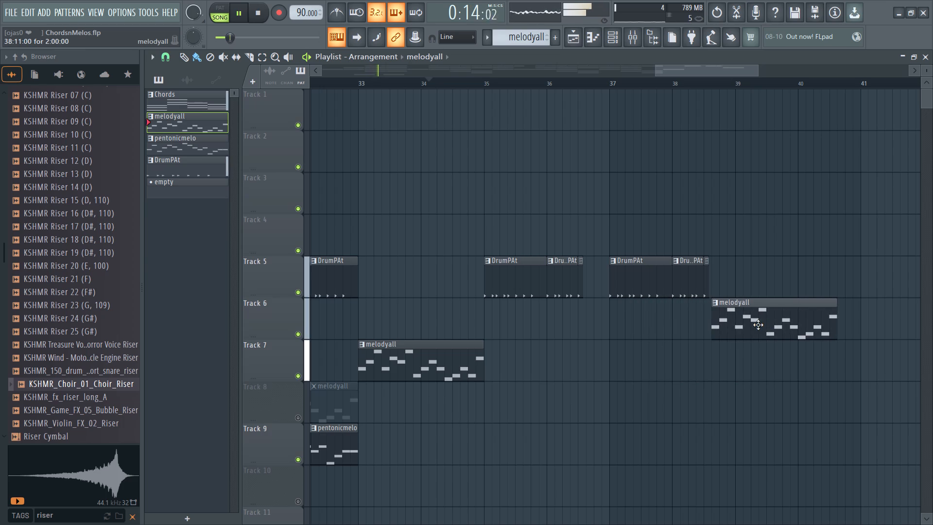
{"action": "left_click_drag", "start_coordinate": [758, 325], "coordinate": [753, 325]}
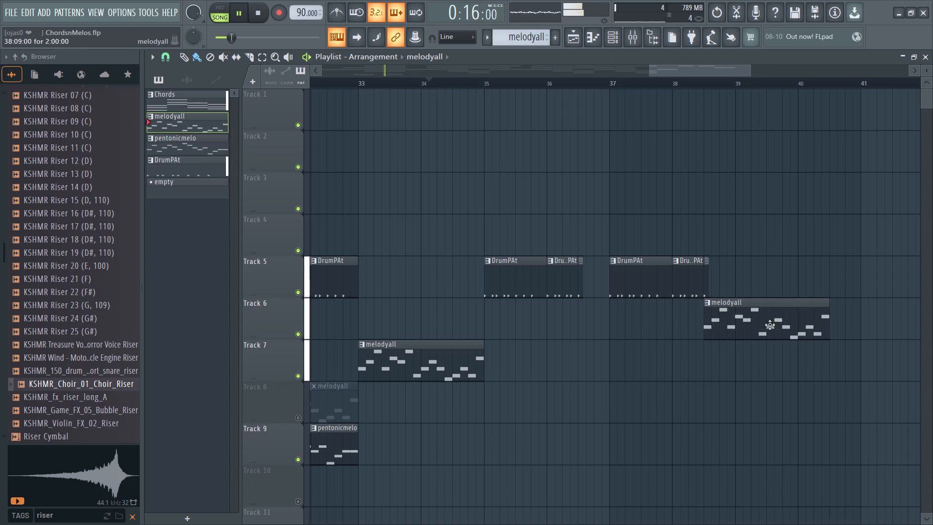
{"action": "left_click_drag", "start_coordinate": [758, 321], "coordinate": [646, 355]}
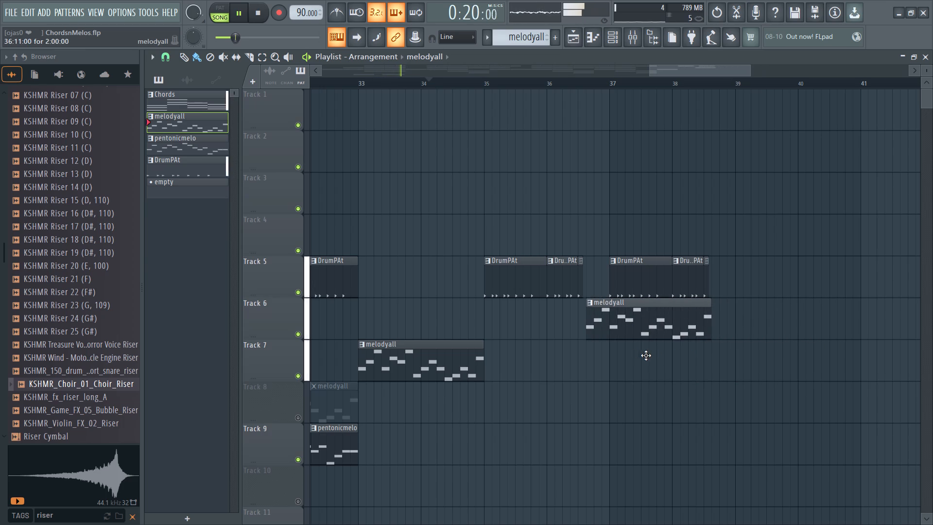
{"action": "left_click_drag", "start_coordinate": [646, 355], "coordinate": [663, 355]}
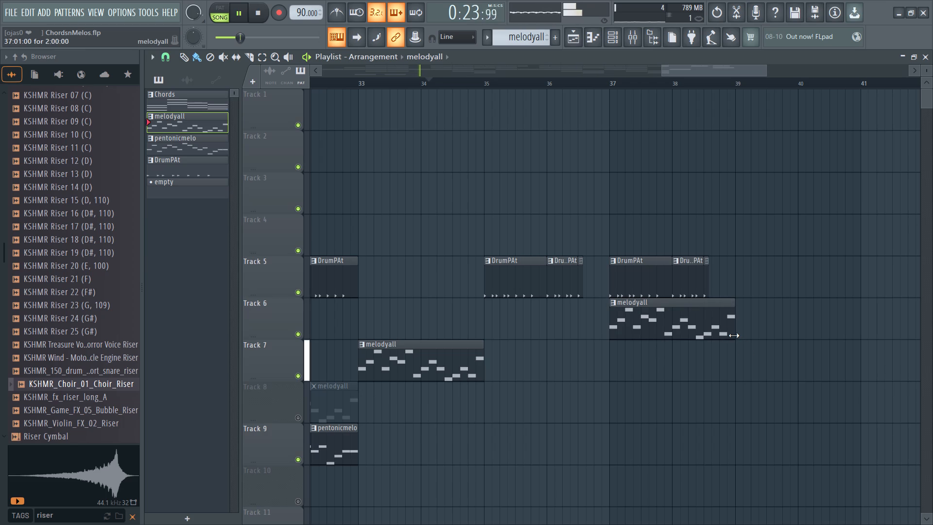
Trim both ends of the copied melodyall clip on Track 6 so it starts at 38:07:00 and lasts 0:04:00.
{"action": "left_click_drag", "start_coordinate": [734, 335], "coordinate": [718, 337]}
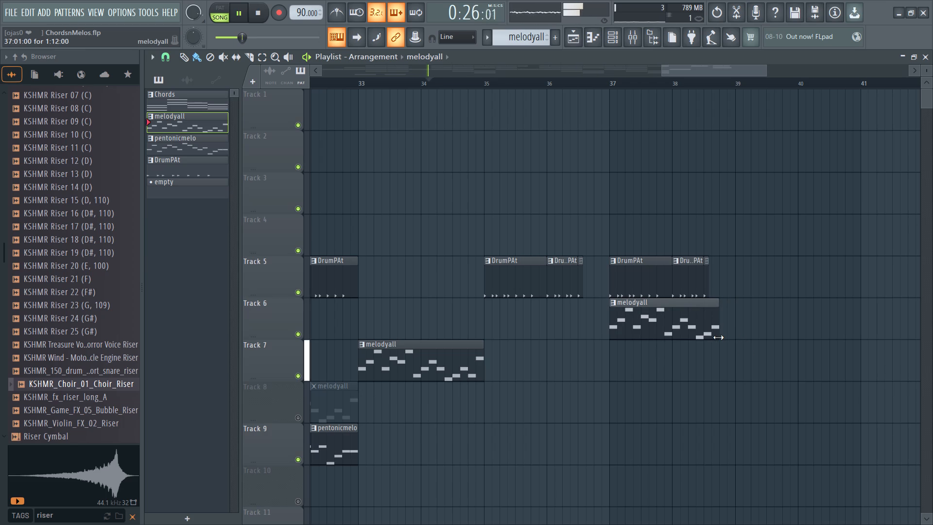
{"action": "left_click_drag", "start_coordinate": [718, 337], "coordinate": [708, 339]}
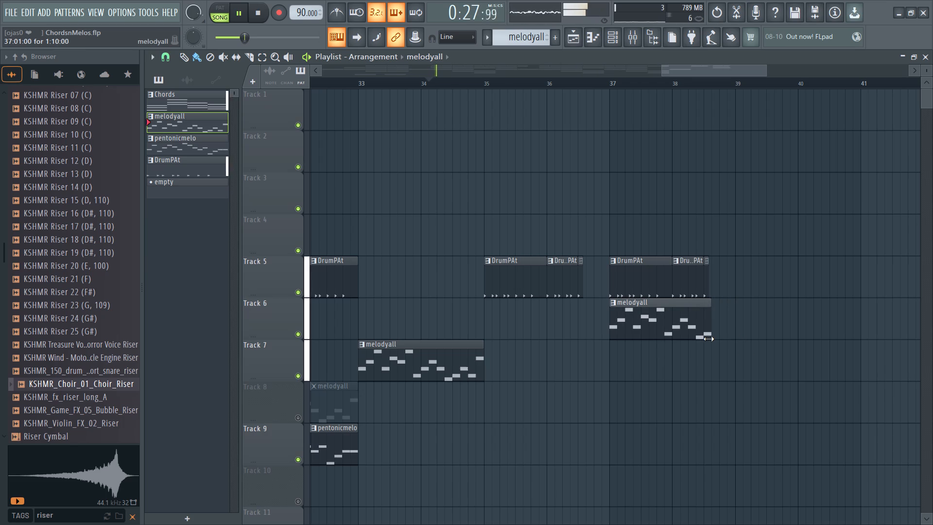
{"action": "left_click_drag", "start_coordinate": [708, 339], "coordinate": [707, 339]}
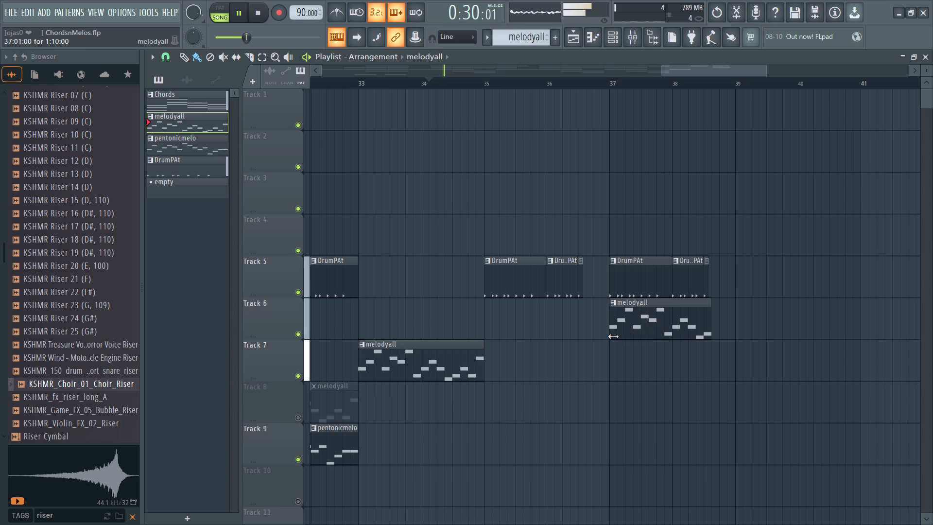
{"action": "left_click_drag", "start_coordinate": [612, 337], "coordinate": [686, 333]}
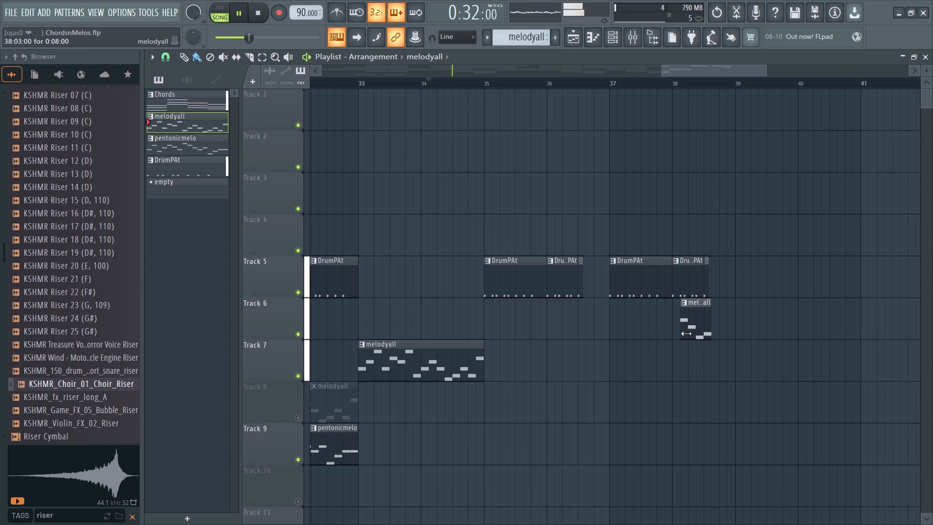
{"action": "left_click_drag", "start_coordinate": [686, 333], "coordinate": [688, 333]}
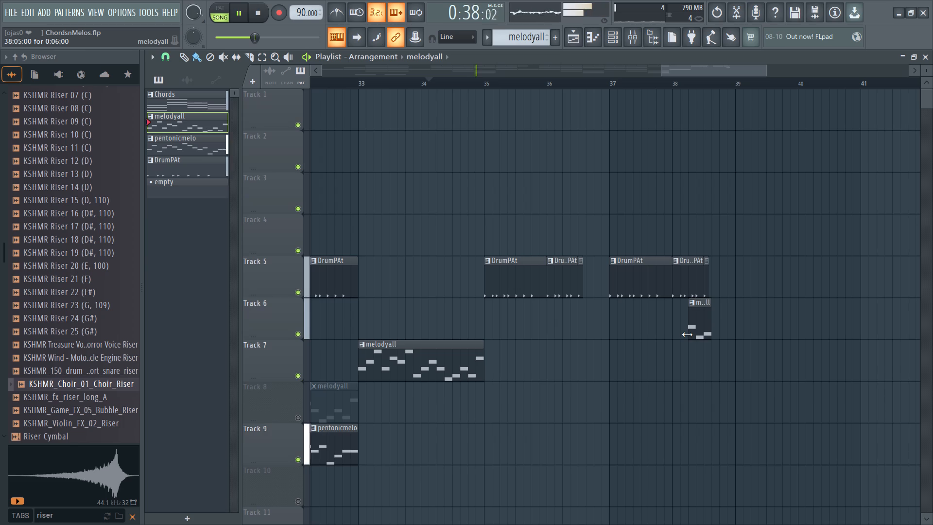
{"action": "left_click_drag", "start_coordinate": [689, 335], "coordinate": [694, 336]}
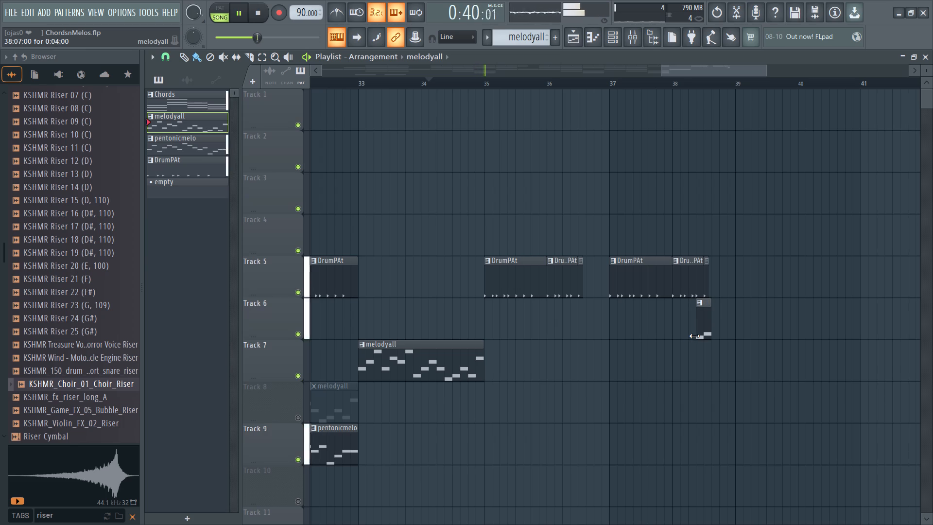
{"action": "left_click_drag", "start_coordinate": [694, 336], "coordinate": [692, 337]}
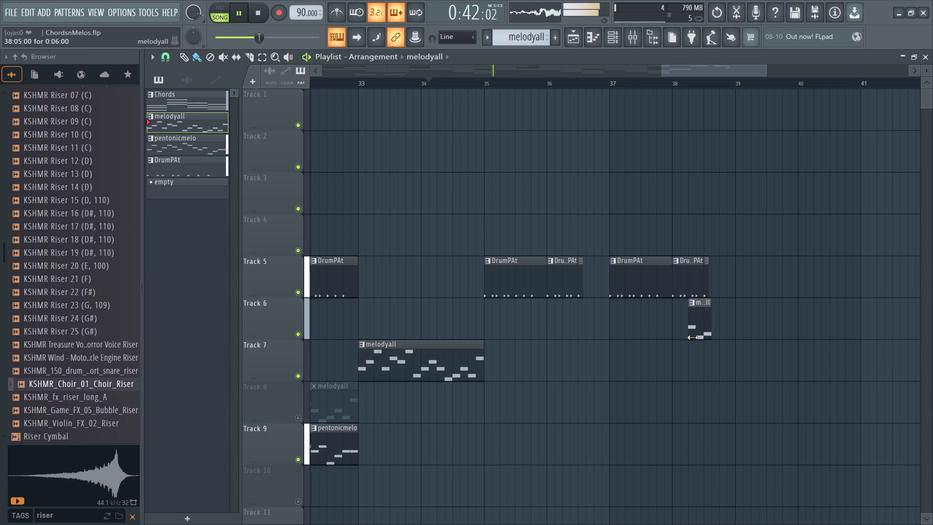
{"action": "left_click_drag", "start_coordinate": [692, 337], "coordinate": [694, 338]}
Play the arrangement from near the start of bar 37, then again from about a quarter into that bar.
{"action": "left_click", "coordinate": [616, 82]}
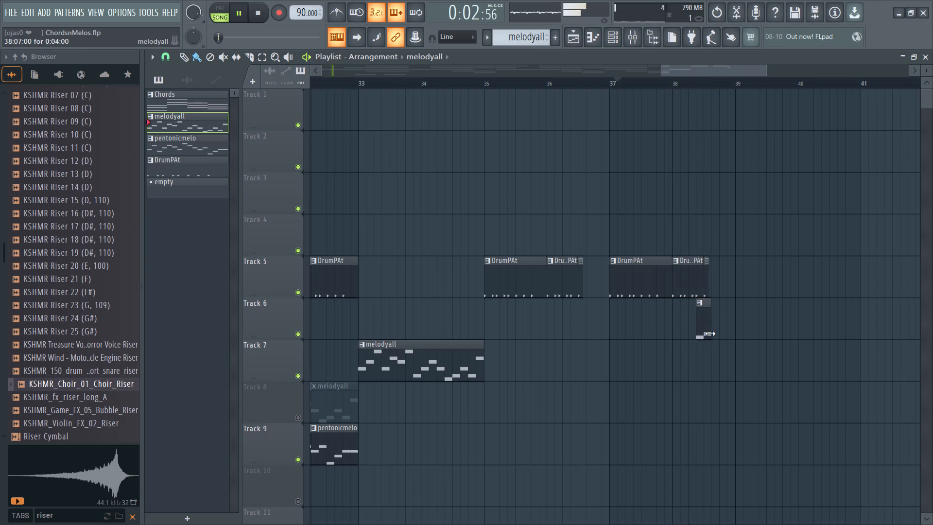
{"action": "left_click", "coordinate": [628, 81]}
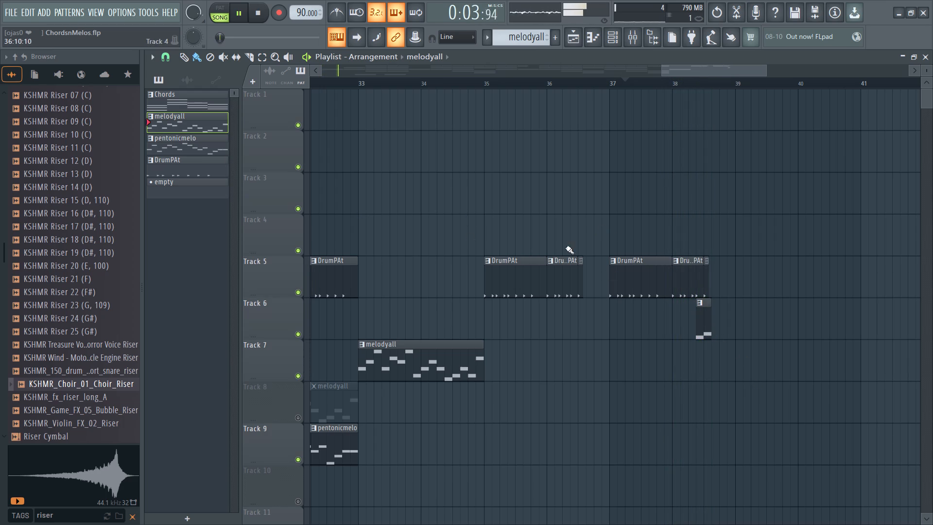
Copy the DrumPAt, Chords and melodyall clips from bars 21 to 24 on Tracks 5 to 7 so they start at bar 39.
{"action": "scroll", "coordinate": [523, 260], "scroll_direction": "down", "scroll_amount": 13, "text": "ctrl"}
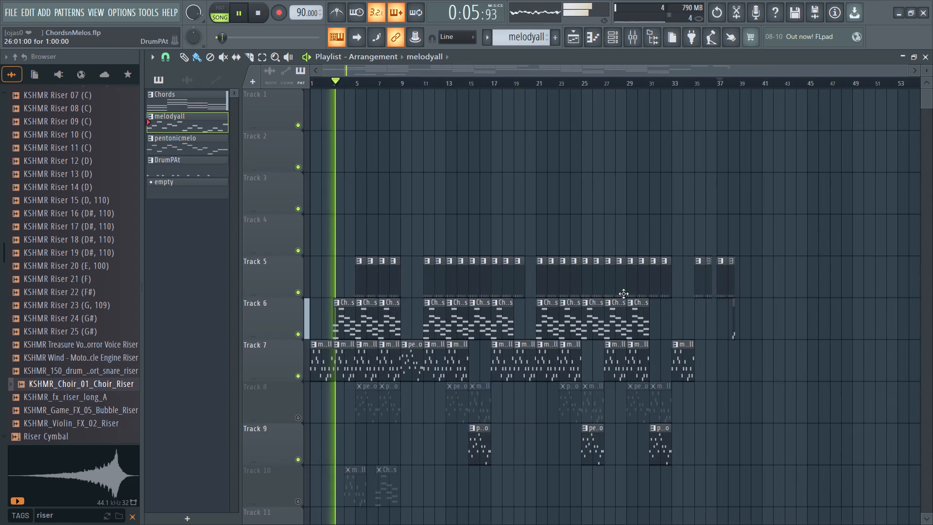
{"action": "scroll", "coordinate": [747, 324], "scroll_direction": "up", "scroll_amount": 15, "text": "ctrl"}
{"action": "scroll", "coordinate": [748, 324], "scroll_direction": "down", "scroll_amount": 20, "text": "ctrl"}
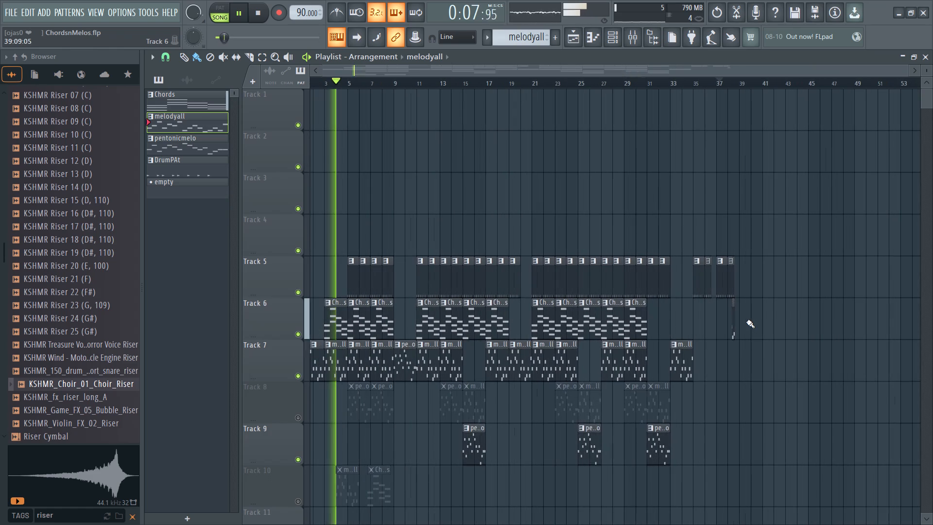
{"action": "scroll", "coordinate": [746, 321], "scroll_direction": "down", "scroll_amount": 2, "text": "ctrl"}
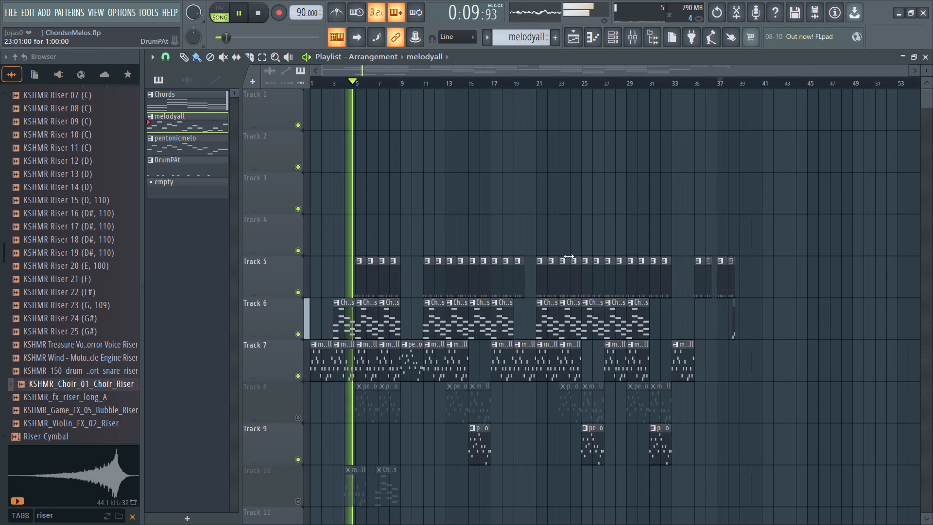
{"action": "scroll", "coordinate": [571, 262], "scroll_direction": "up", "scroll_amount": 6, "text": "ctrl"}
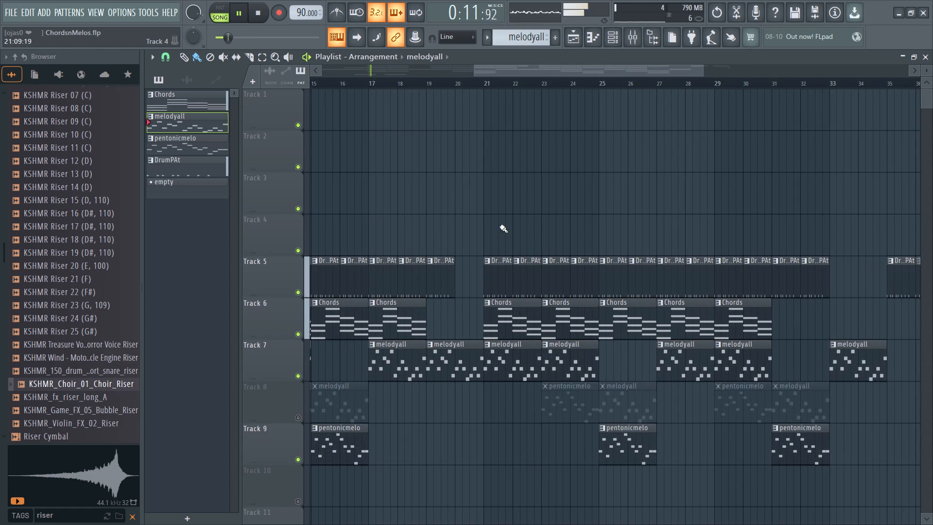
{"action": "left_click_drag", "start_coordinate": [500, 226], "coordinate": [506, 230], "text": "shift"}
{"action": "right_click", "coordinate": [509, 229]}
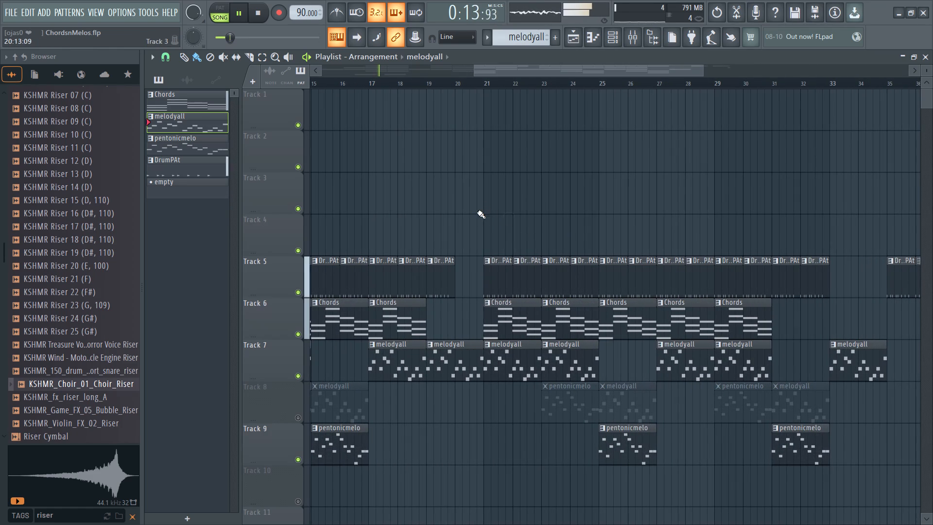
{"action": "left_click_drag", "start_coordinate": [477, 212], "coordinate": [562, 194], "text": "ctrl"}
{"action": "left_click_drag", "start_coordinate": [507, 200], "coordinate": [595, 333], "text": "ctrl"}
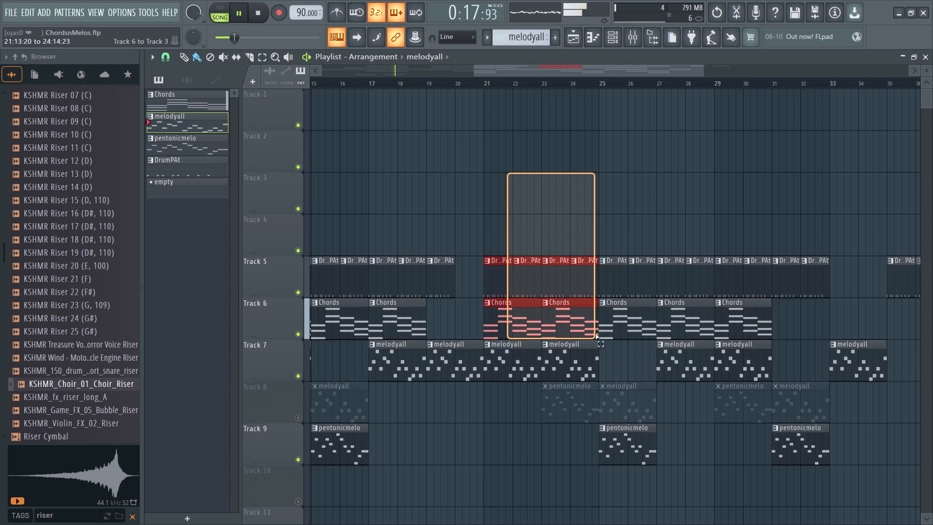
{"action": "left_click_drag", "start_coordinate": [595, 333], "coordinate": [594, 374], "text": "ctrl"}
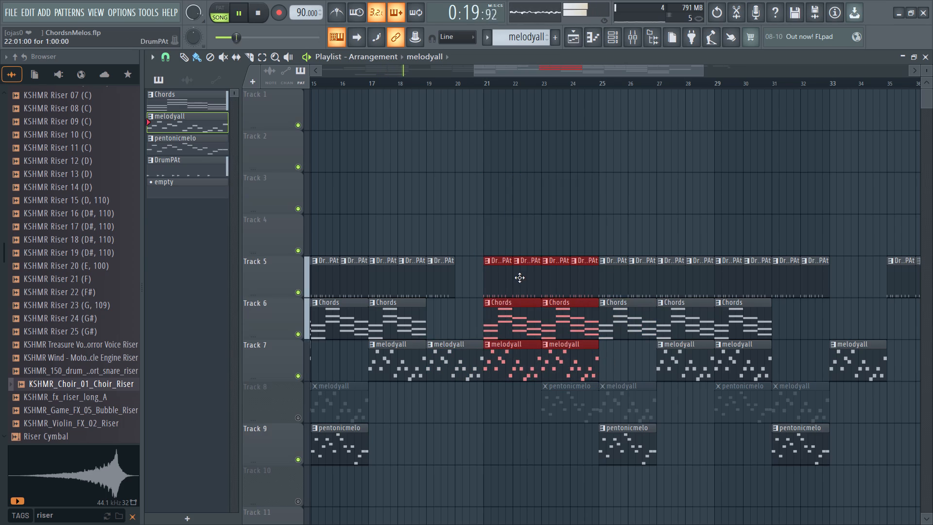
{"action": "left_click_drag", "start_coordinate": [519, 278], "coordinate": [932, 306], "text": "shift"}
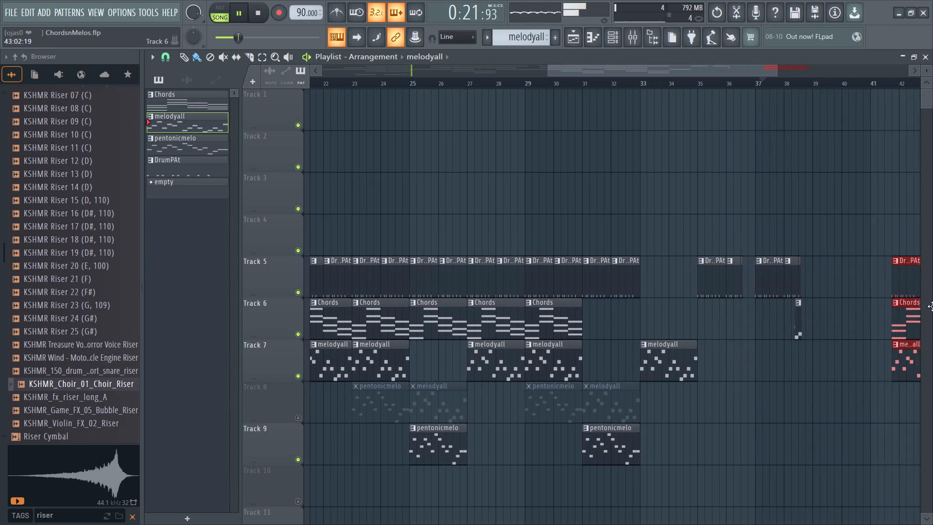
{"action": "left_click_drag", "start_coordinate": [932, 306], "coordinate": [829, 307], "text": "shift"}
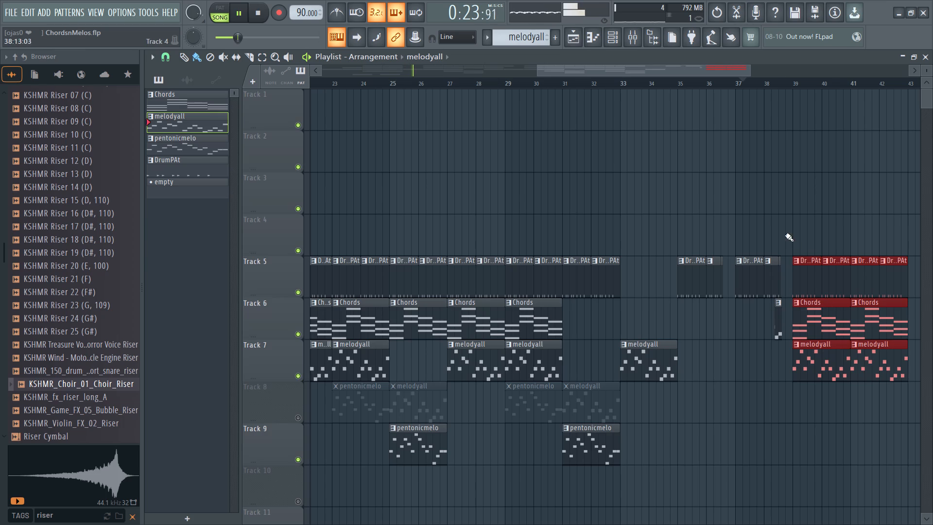
Clear the clip selection and play the arrangement from about bar 29.
{"action": "right_click", "coordinate": [726, 198]}
{"action": "left_click", "coordinate": [519, 88]}
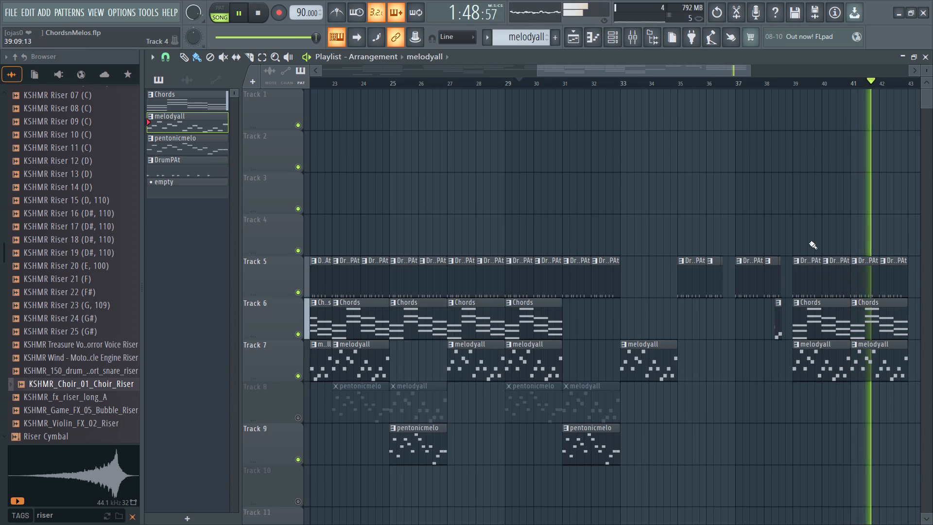
Delete every clip on Tracks 5 to 7 from bar 35 onward, keeping the melodyall clip at bar 33.
{"action": "right_click_drag", "start_coordinate": [742, 231], "coordinate": [864, 288]}
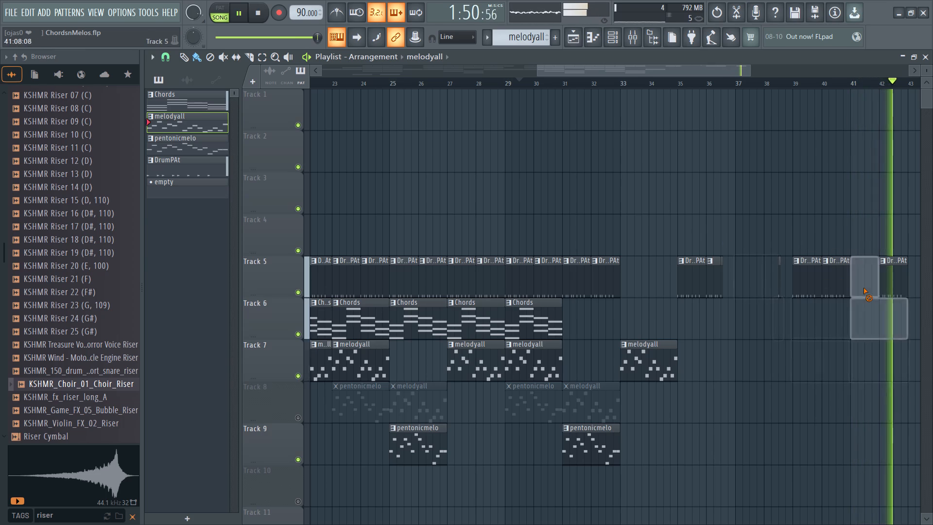
{"action": "right_click_drag", "start_coordinate": [864, 288], "coordinate": [676, 280]}
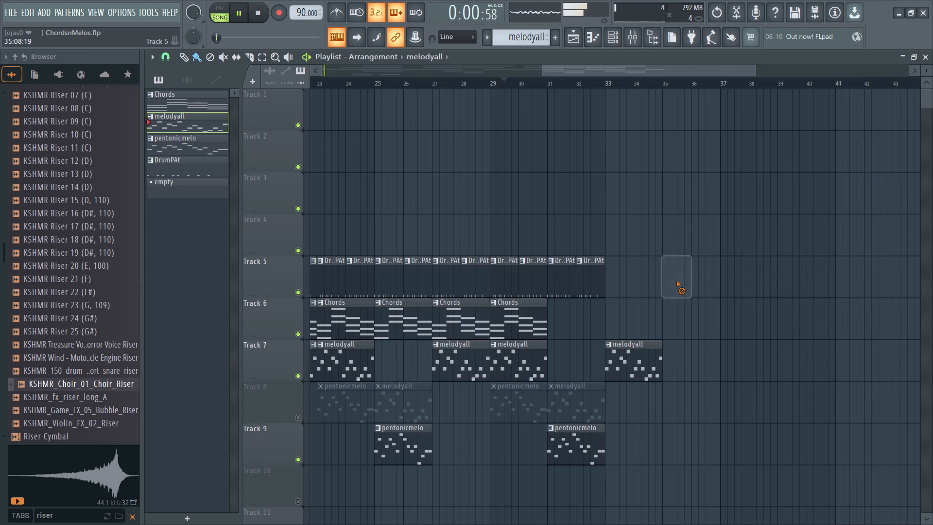
{"action": "right_click_drag", "start_coordinate": [676, 280], "coordinate": [666, 280]}
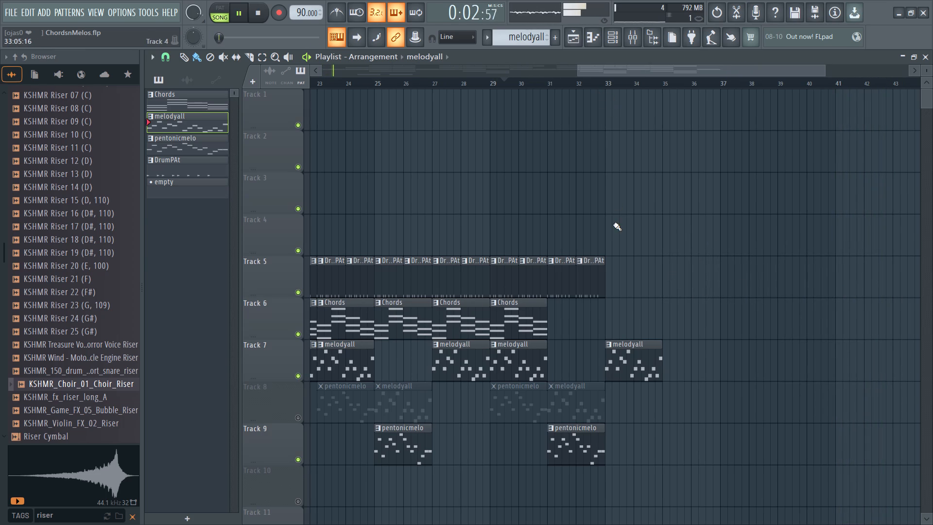
Look over the remaining arrangement from bar 1 and pause playback.
{"action": "scroll", "coordinate": [618, 214], "scroll_direction": "down", "scroll_amount": 5}
{"action": "scroll", "coordinate": [618, 211], "scroll_direction": "up", "scroll_amount": 6}
{"action": "scroll", "coordinate": [595, 209], "scroll_direction": "down", "scroll_amount": 3, "text": "ctrl"}
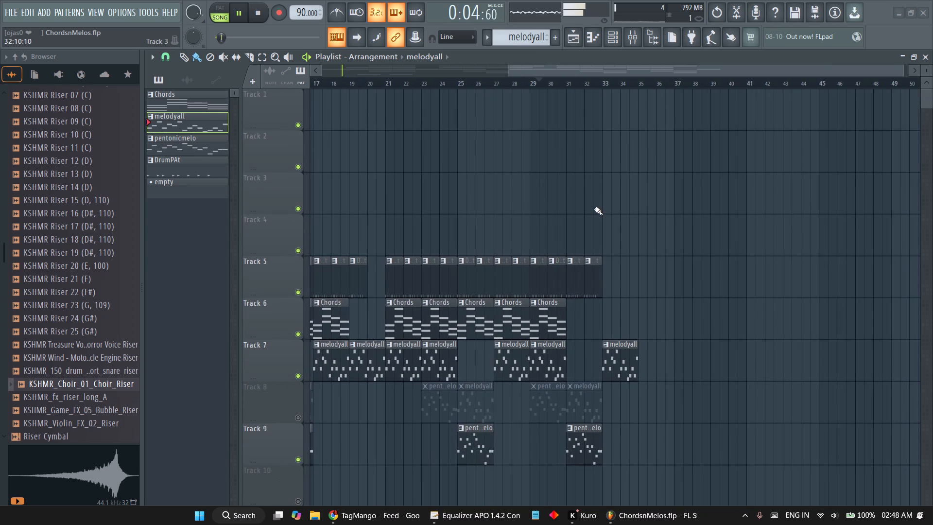
{"action": "left_click_drag", "start_coordinate": [549, 69], "coordinate": [161, 97]}
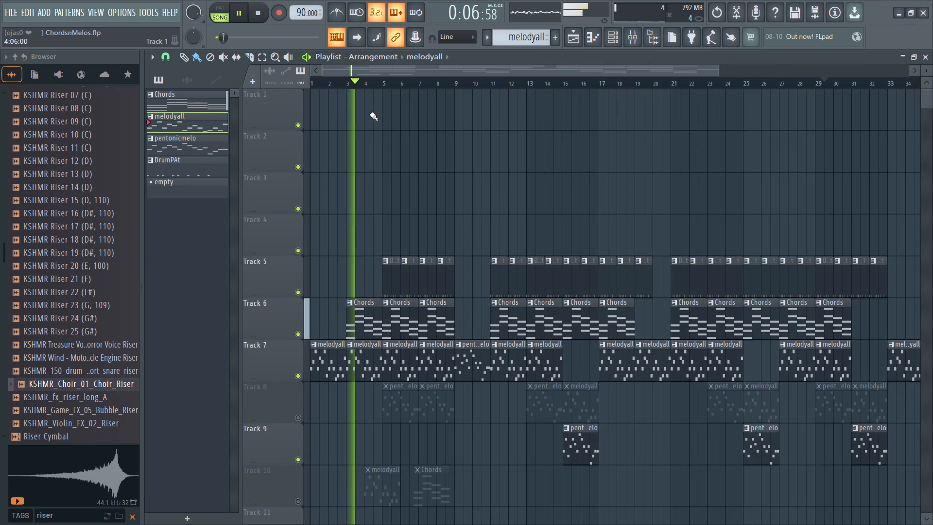
{"action": "scroll", "coordinate": [432, 171], "scroll_direction": "down", "scroll_amount": 2, "text": "ctrl"}
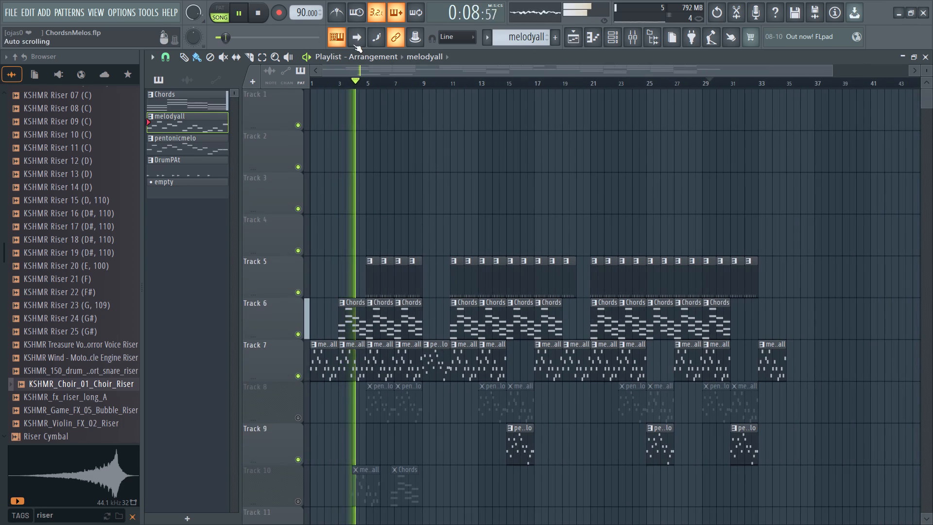
{"action": "left_click", "coordinate": [234, 14]}
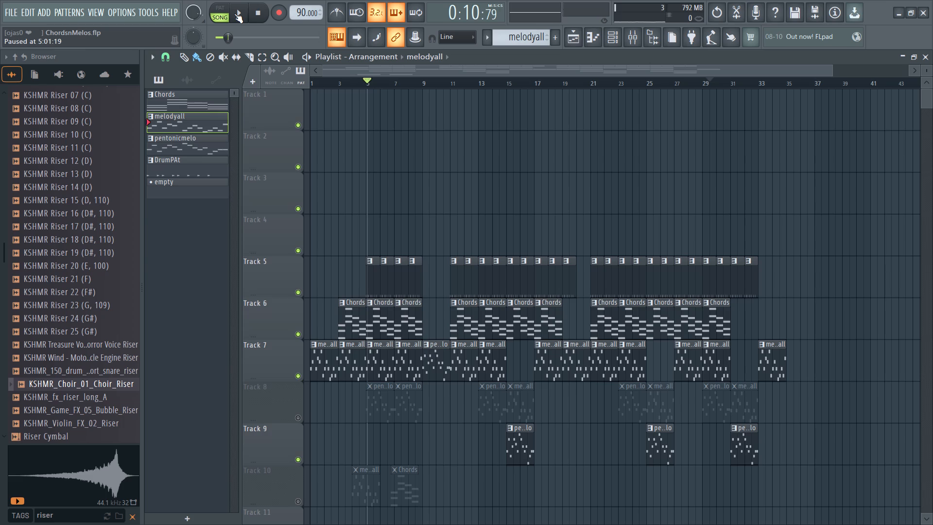
Open the Samples1 project from the Projects folder, saving the changes to ChordsnMelos.flp first.
{"action": "left_click", "coordinate": [13, 10]}
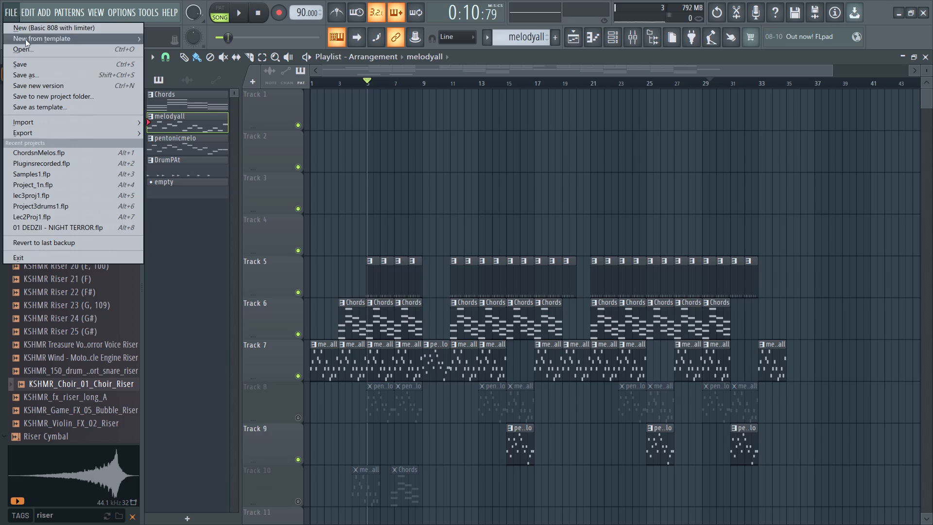
{"action": "left_click", "coordinate": [28, 50]}
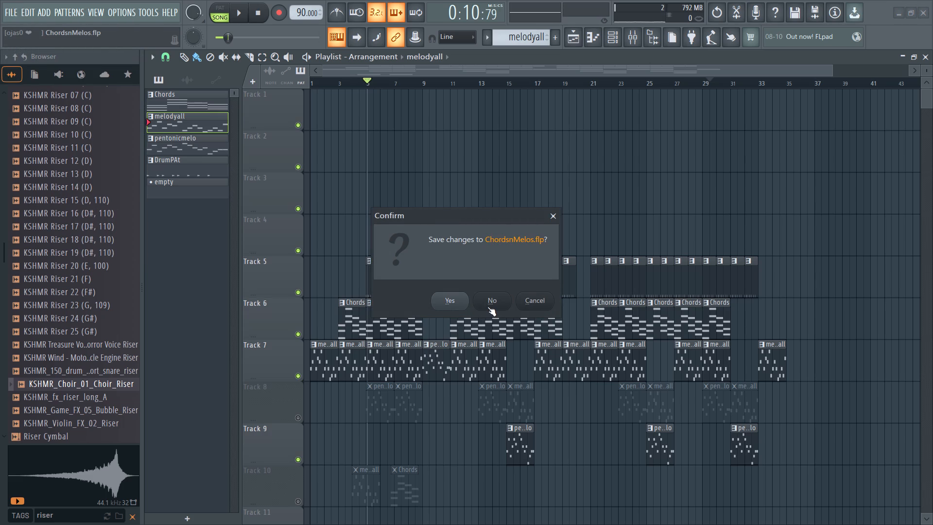
{"action": "left_click", "coordinate": [452, 302]}
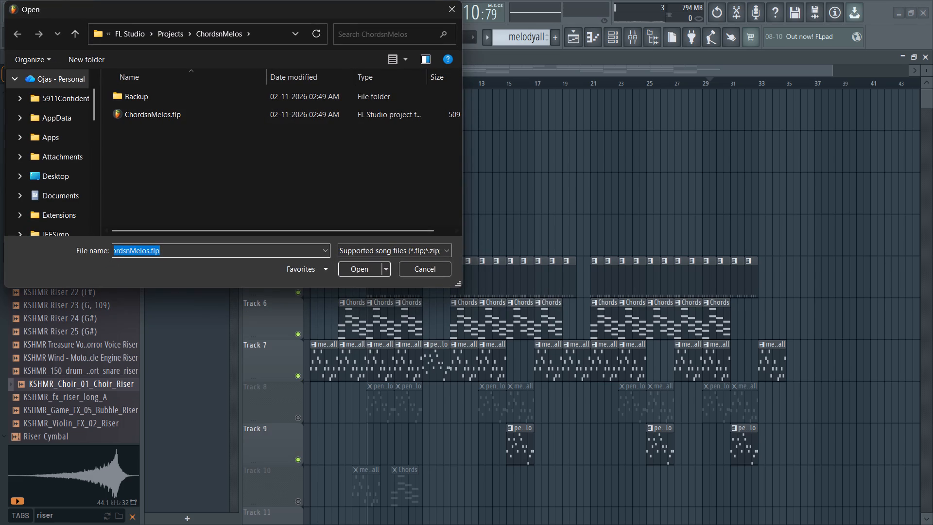
{"action": "left_click", "coordinate": [174, 31]}
{"action": "scroll", "coordinate": [207, 177], "scroll_direction": "down", "scroll_amount": 5}
{"action": "scroll", "coordinate": [199, 173], "scroll_direction": "up", "scroll_amount": 4}
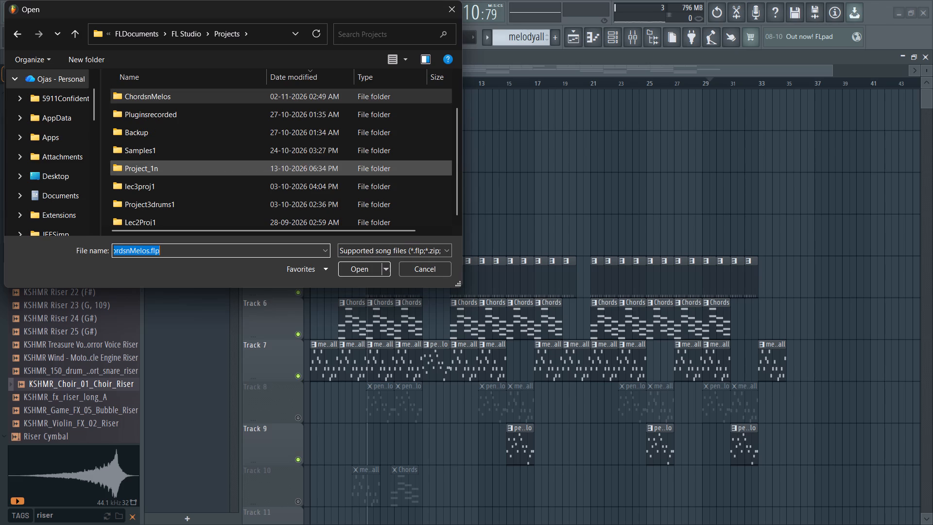
{"action": "double_click", "coordinate": [150, 145]}
{"action": "double_click", "coordinate": [172, 118]}
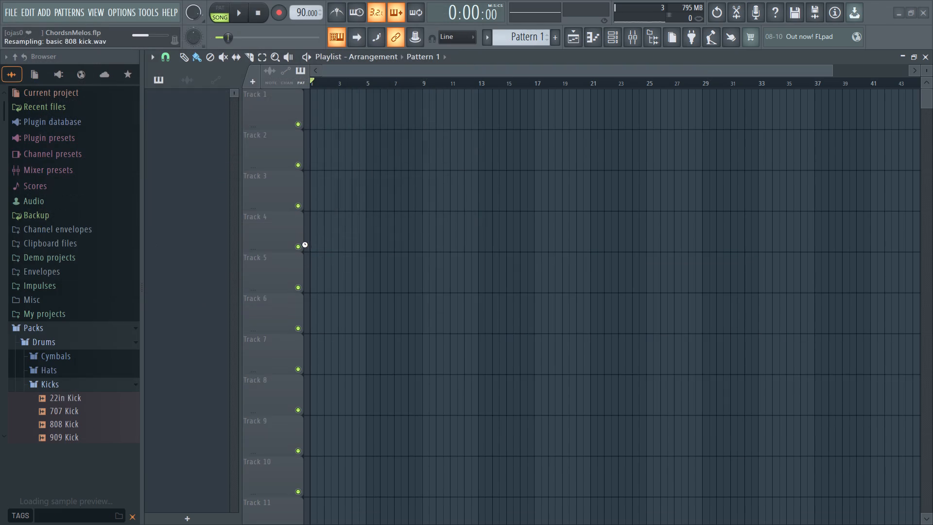
Play the Samples1 arrangement from its start through to the end, and pause playback.
{"action": "left_click_drag", "start_coordinate": [369, 73], "coordinate": [236, 71]}
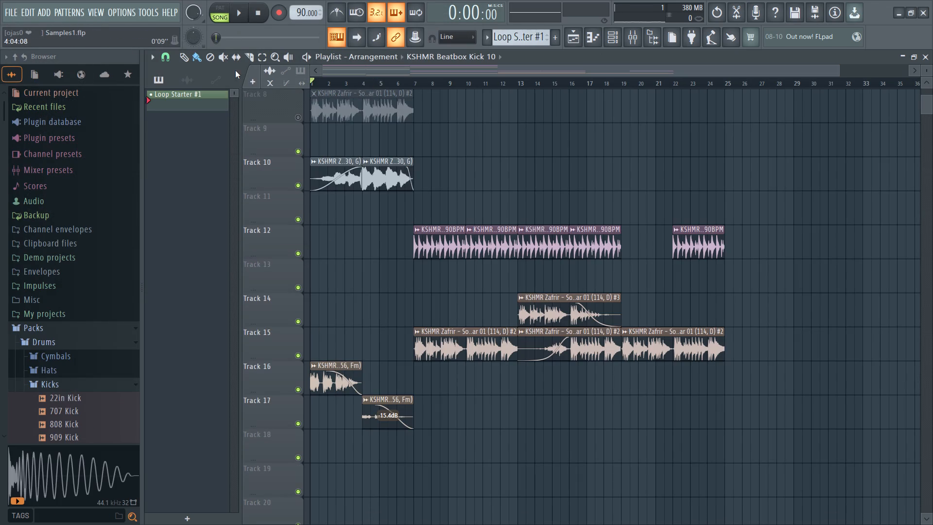
{"action": "left_click", "coordinate": [306, 59]}
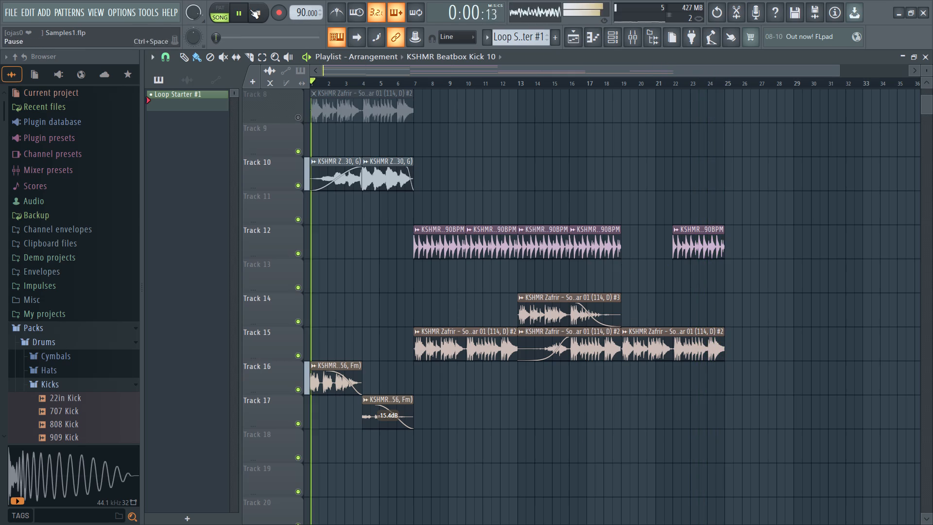
{"action": "left_click", "coordinate": [239, 16]}
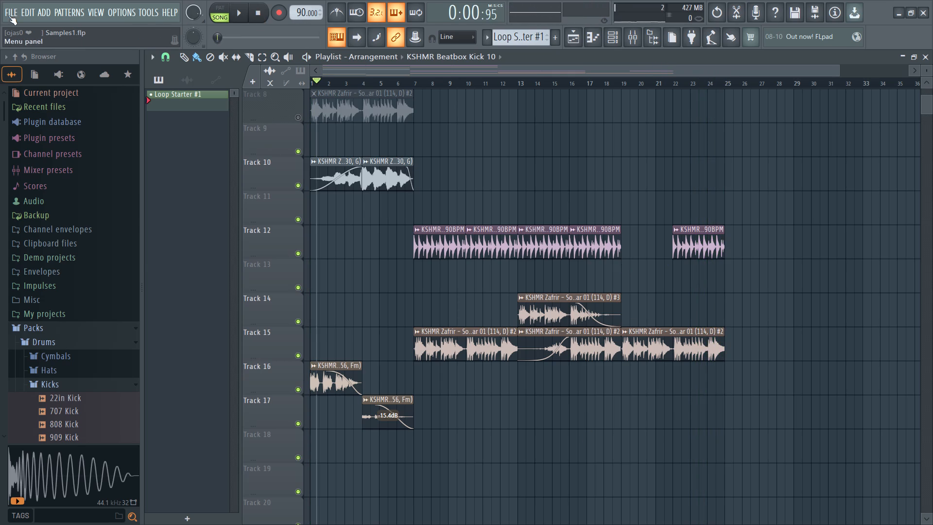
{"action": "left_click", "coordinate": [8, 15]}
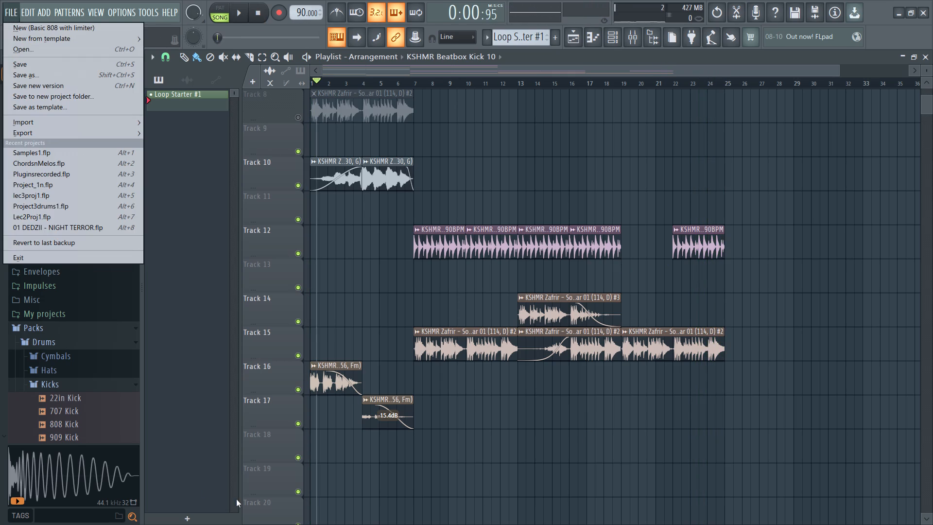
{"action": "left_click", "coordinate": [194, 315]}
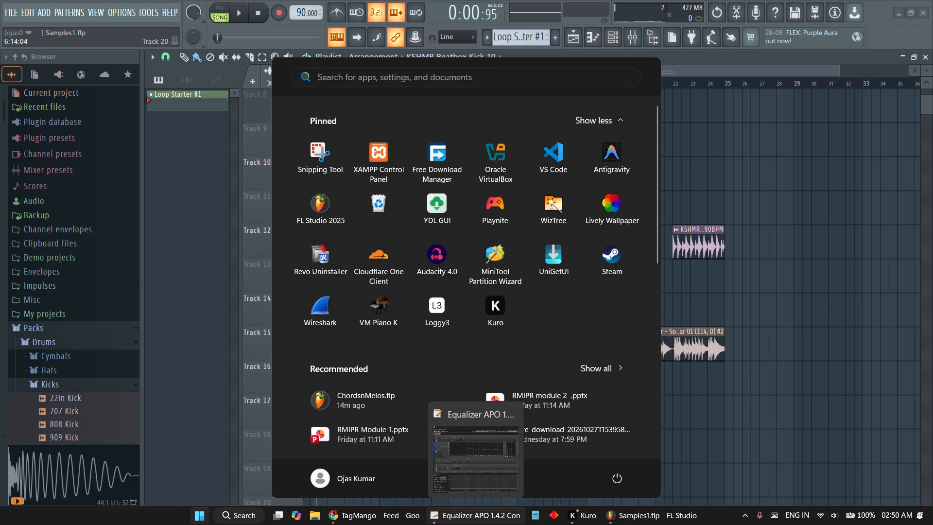
Switch to Chrome, play the Class 7 - Miscellaneous stuff video and skip forward to about 00:34.
{"action": "left_click", "coordinate": [370, 524]}
{"action": "left_click", "coordinate": [330, 260]}
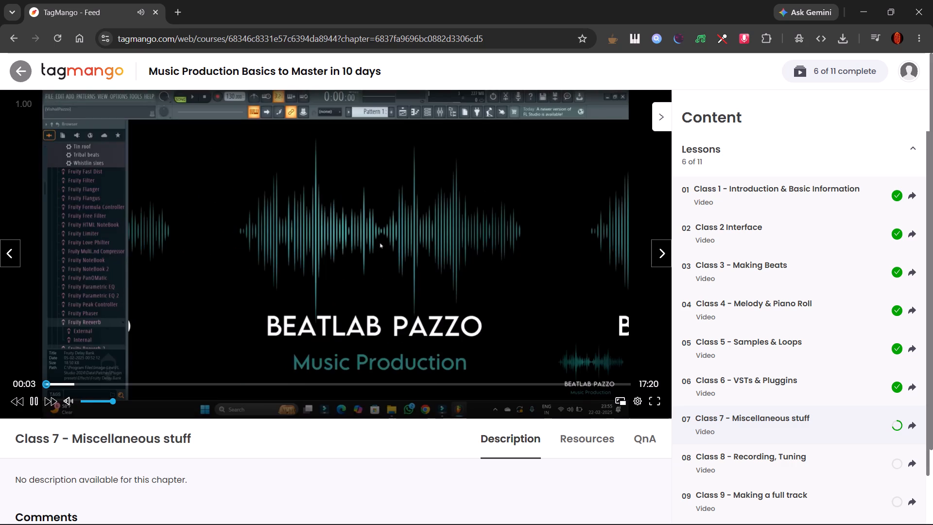
{"action": "key", "text": "Right"}
{"action": "key", "text": "Right"}
{"action": "key", "text": "Right"}
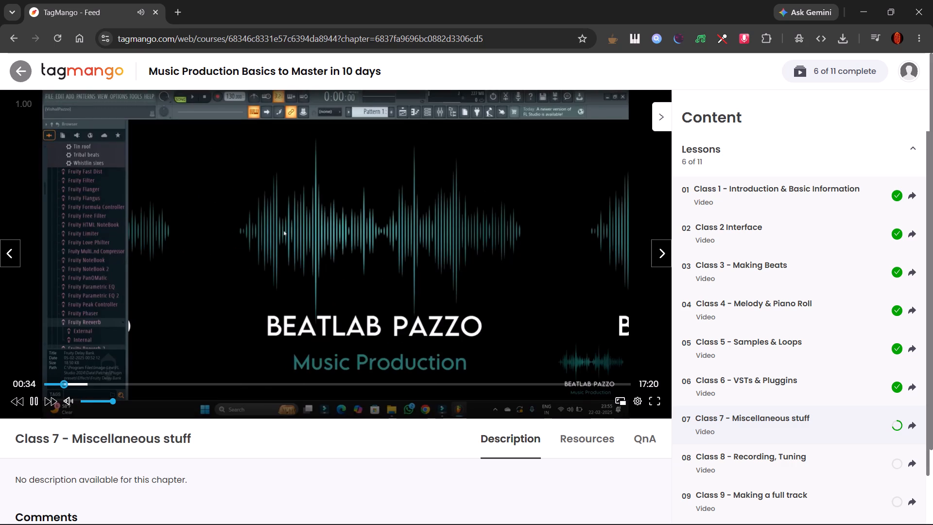